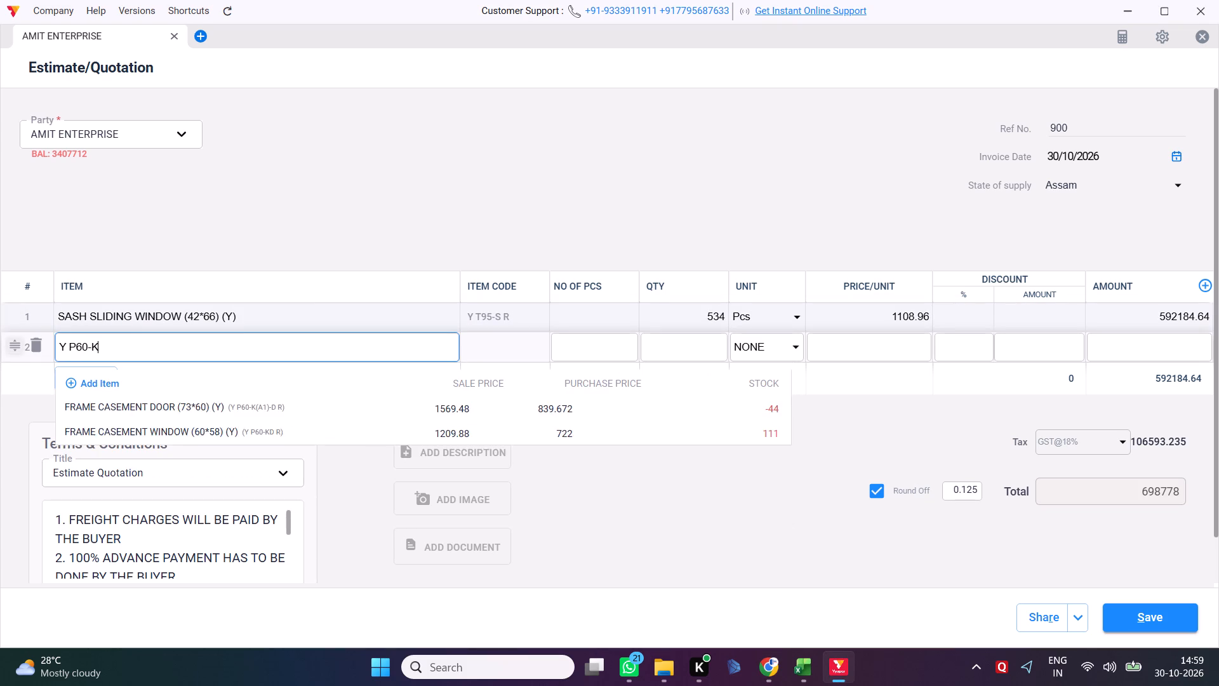
Add the item FRAME CASEMENT DOOR (73*60) (Y) to the second row of the quotation.
{"action": "type", "text": "A"}
{"action": "key", "text": "BackSpace"}
{"action": "left_click", "coordinate": [268, 401]}
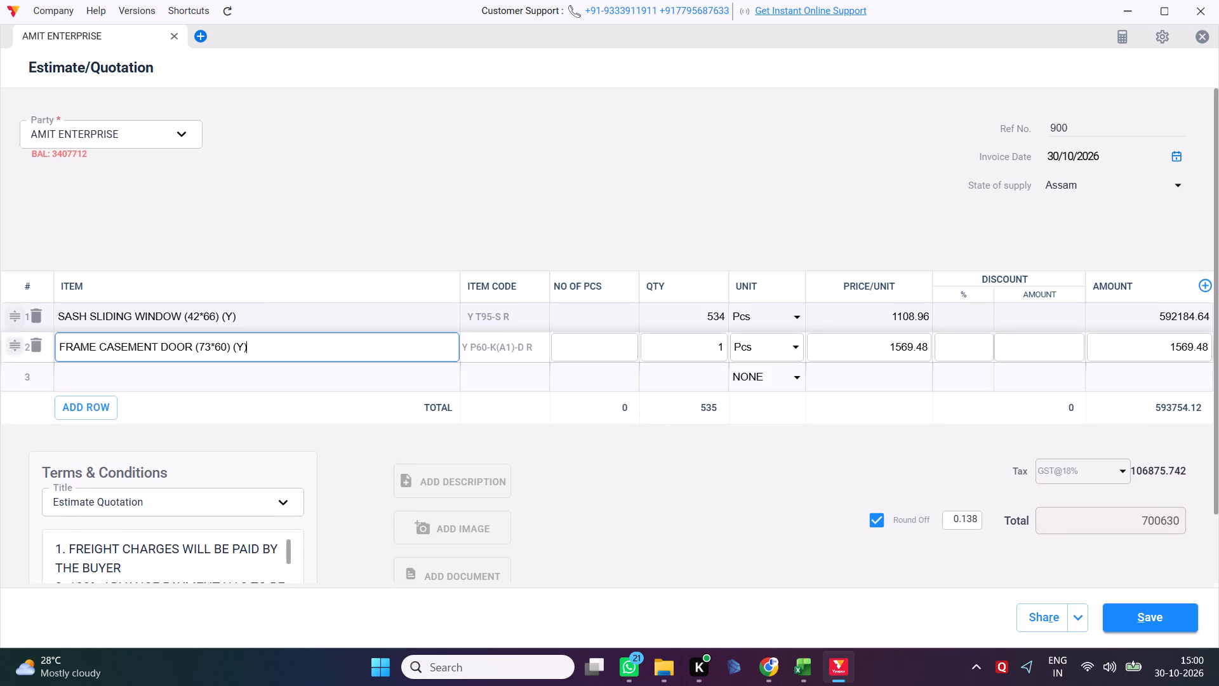
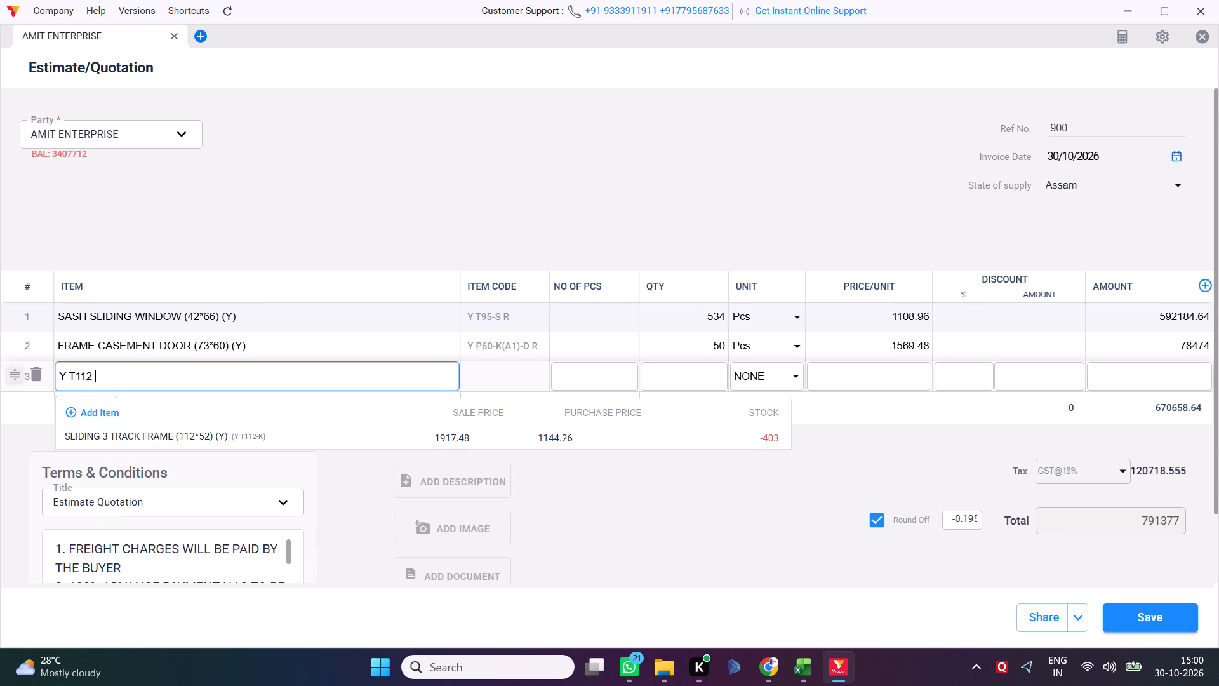
Add the item SLIDING 3 TRACK FRAME (112*52) (Y) to the third row of the quotation.
{"action": "left_click", "coordinate": [289, 446]}
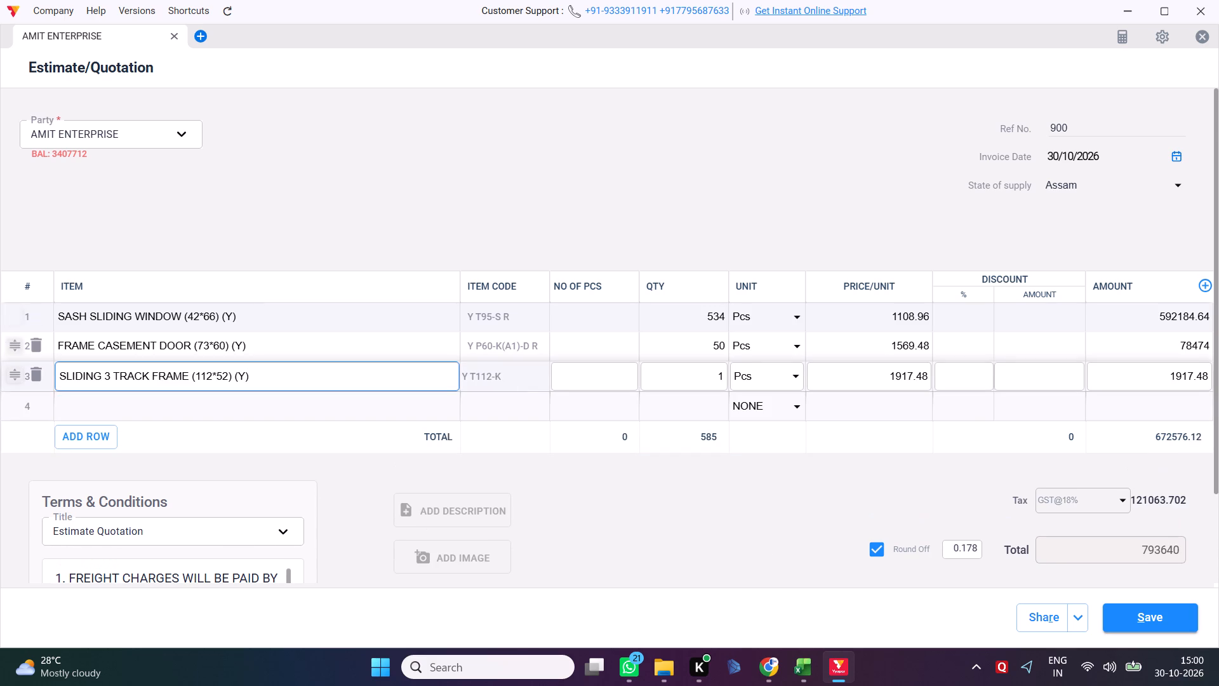
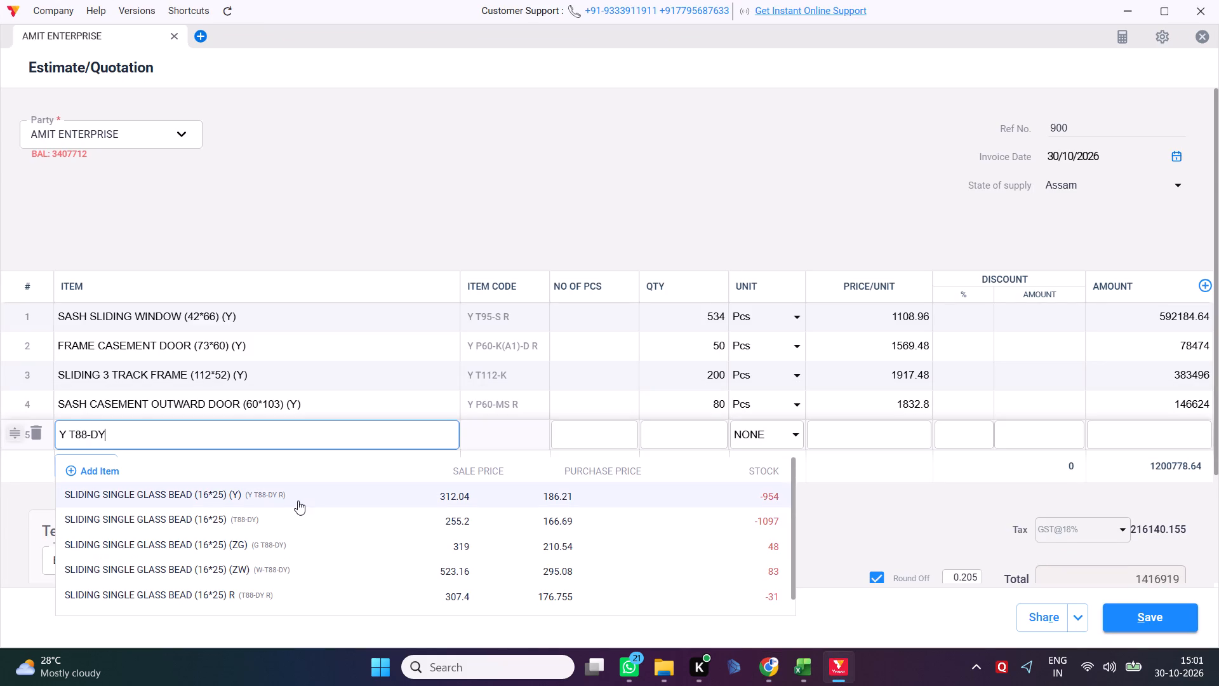
Add the item SLIDING SINGLE GLASS BEAD (16*25) (Y) to the fifth row of the quotation and clear its default quantity.
{"action": "left_click", "coordinate": [298, 501]}
{"action": "left_click", "coordinate": [682, 438]}
{"action": "key", "text": "Right"}
{"action": "key", "text": "BackSpace"}
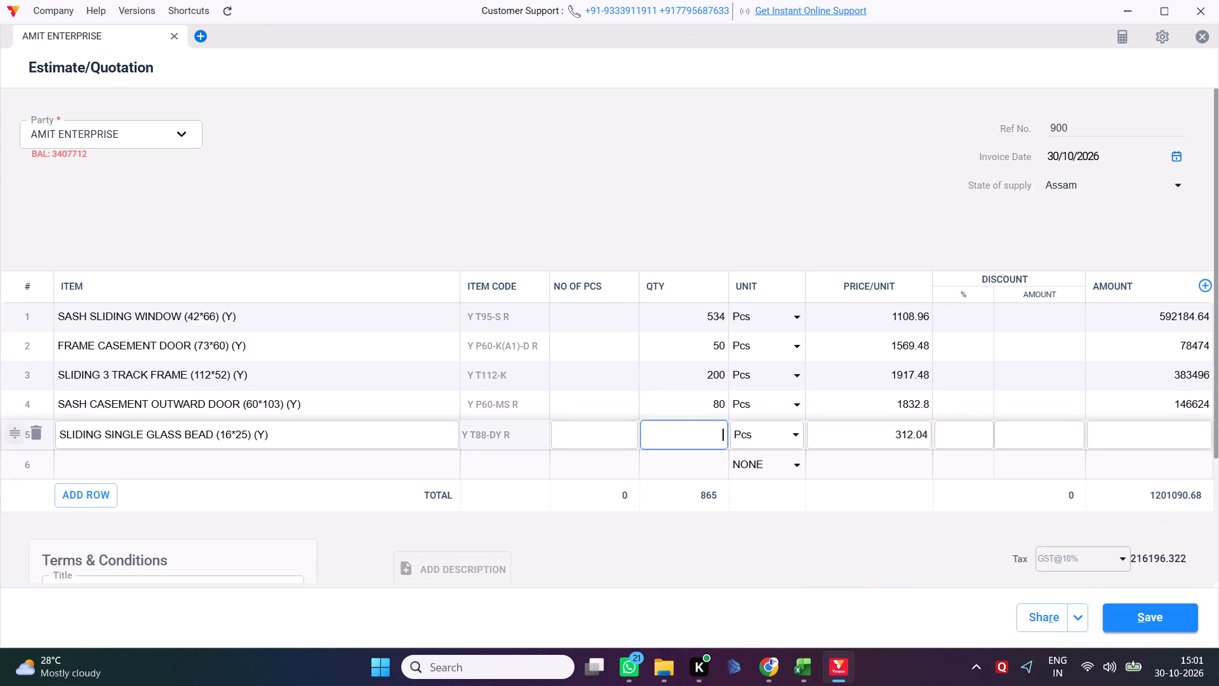
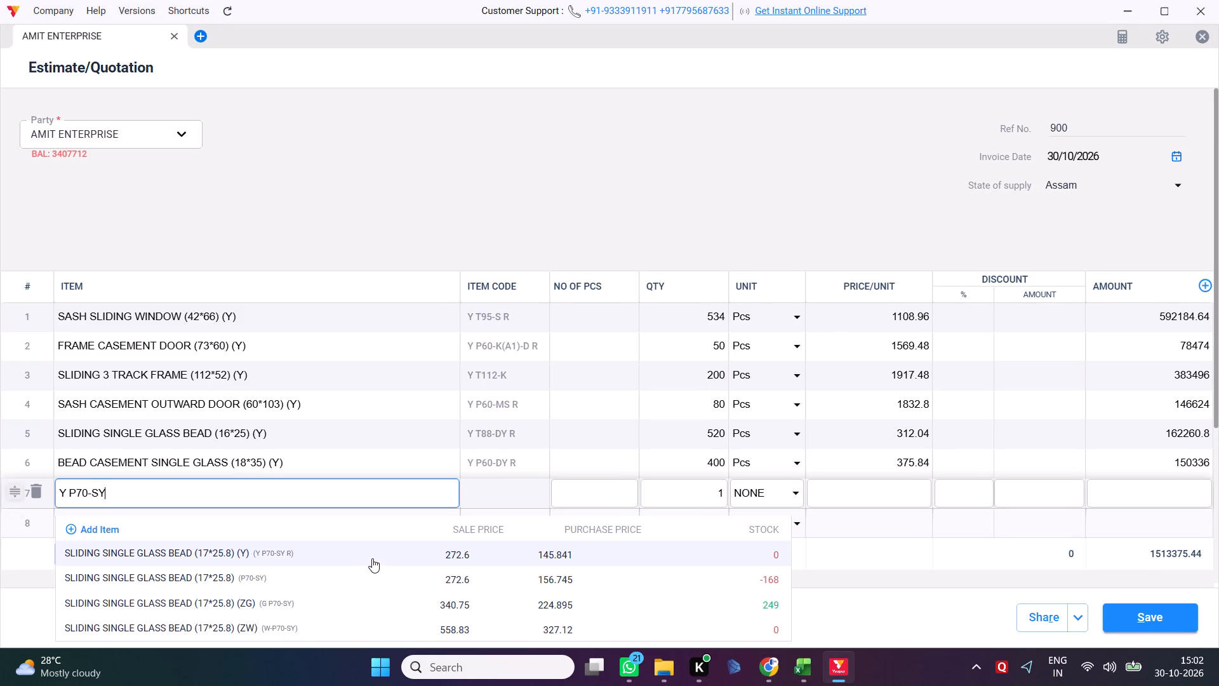
Add the item SLIDING SINGLE GLASS BEAD (17*25.8) (Y) to the seventh row of the quotation and open its quantity for editing.
{"action": "left_click", "coordinate": [376, 549]}
{"action": "left_click", "coordinate": [675, 497]}
{"action": "key", "text": "Right"}
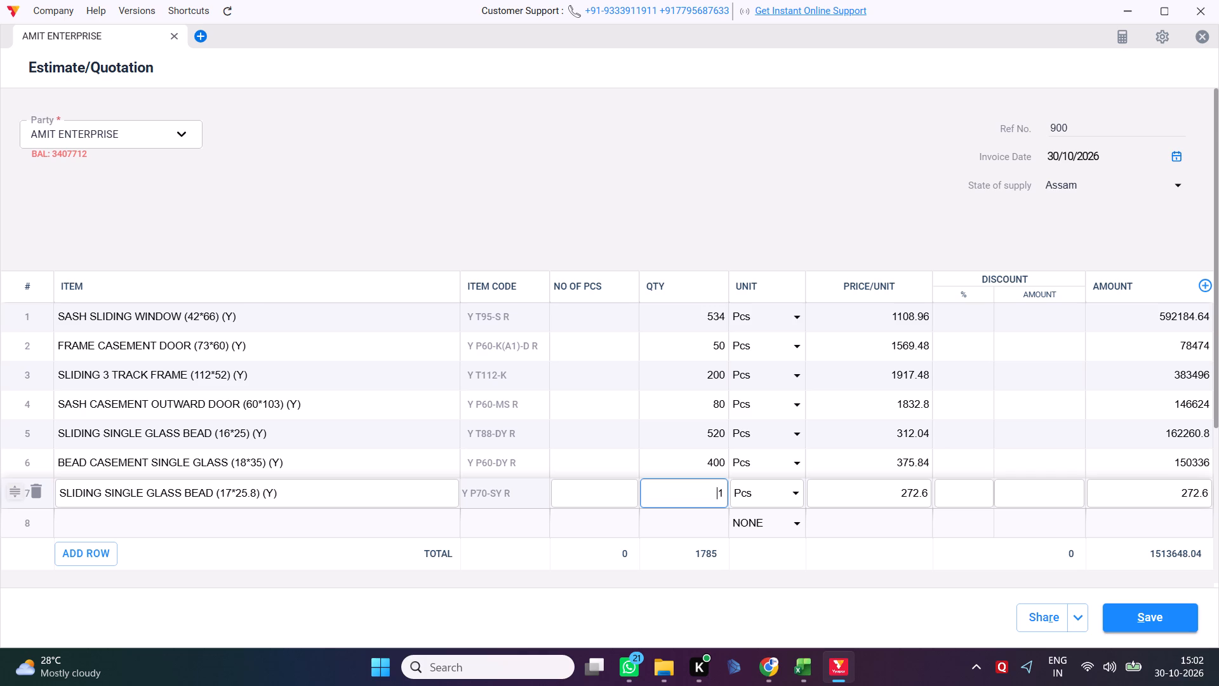
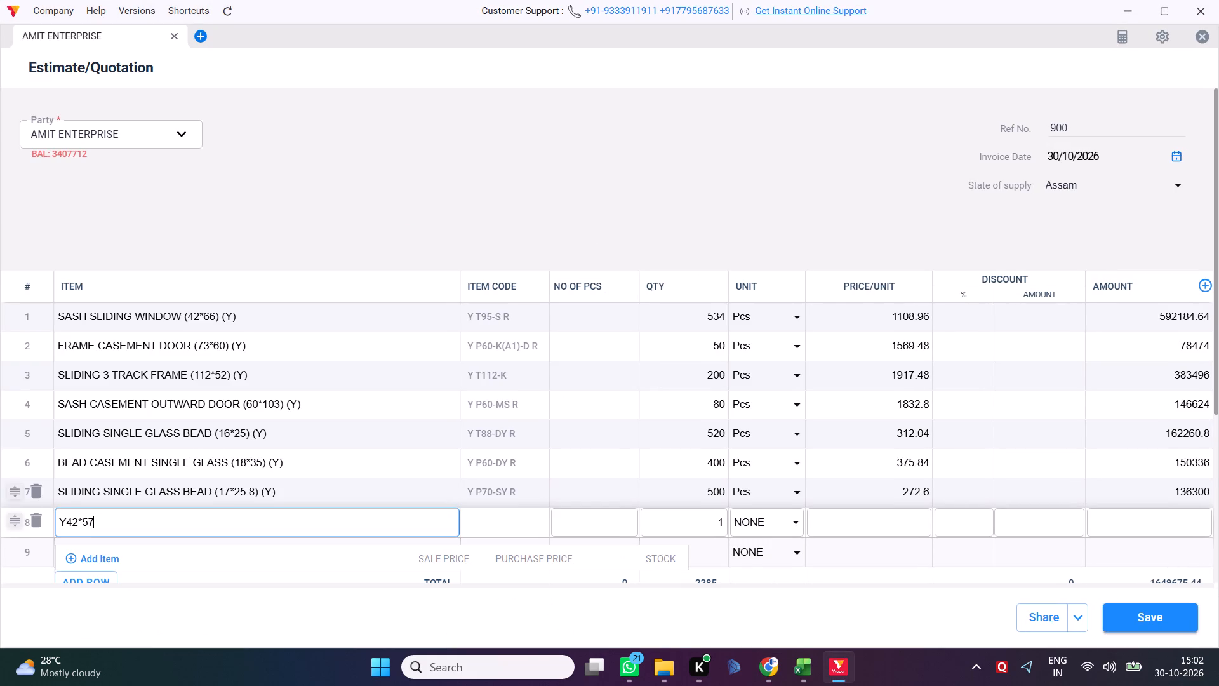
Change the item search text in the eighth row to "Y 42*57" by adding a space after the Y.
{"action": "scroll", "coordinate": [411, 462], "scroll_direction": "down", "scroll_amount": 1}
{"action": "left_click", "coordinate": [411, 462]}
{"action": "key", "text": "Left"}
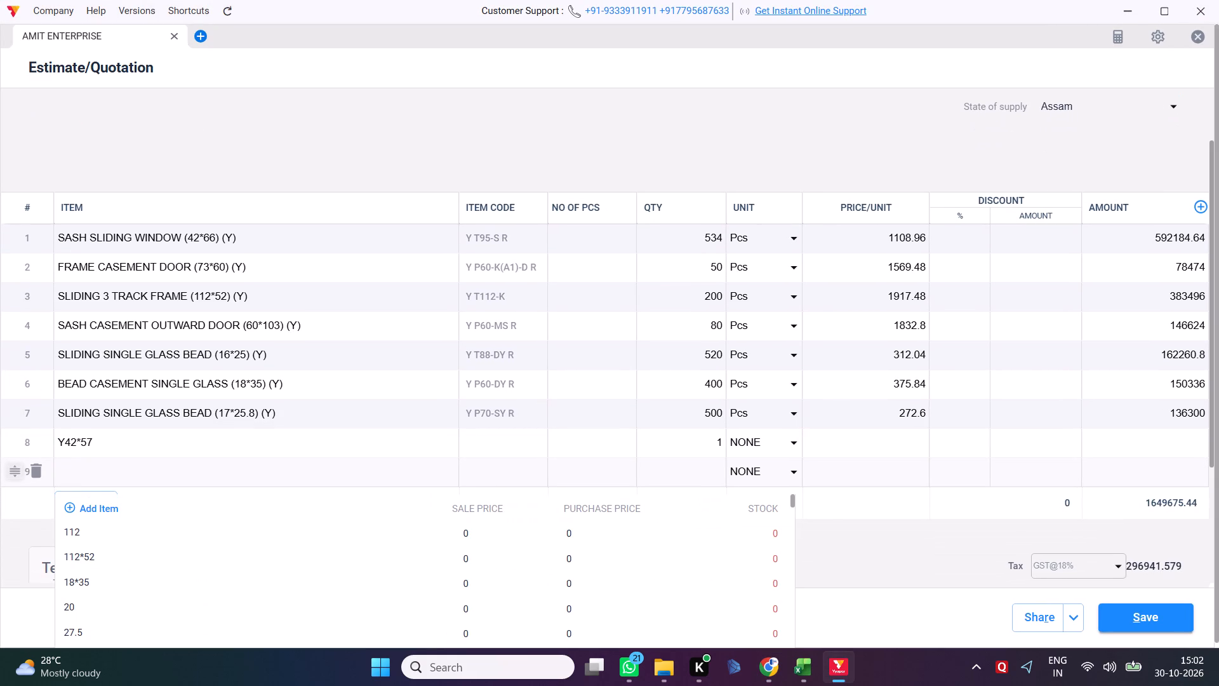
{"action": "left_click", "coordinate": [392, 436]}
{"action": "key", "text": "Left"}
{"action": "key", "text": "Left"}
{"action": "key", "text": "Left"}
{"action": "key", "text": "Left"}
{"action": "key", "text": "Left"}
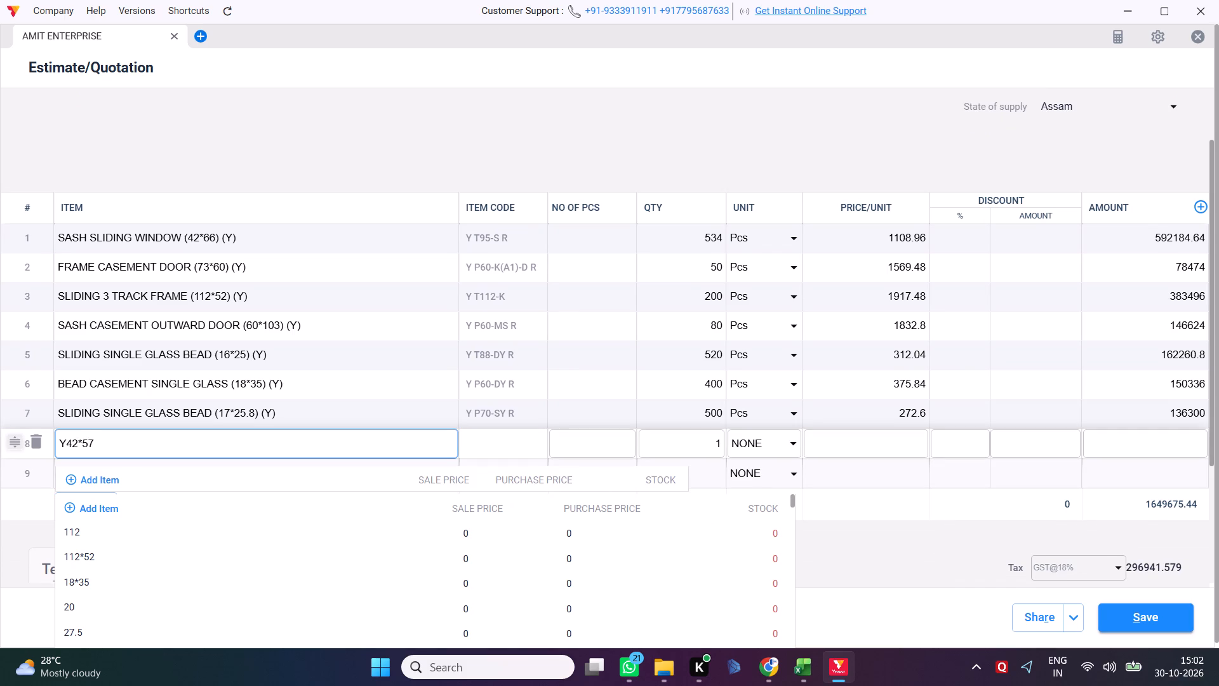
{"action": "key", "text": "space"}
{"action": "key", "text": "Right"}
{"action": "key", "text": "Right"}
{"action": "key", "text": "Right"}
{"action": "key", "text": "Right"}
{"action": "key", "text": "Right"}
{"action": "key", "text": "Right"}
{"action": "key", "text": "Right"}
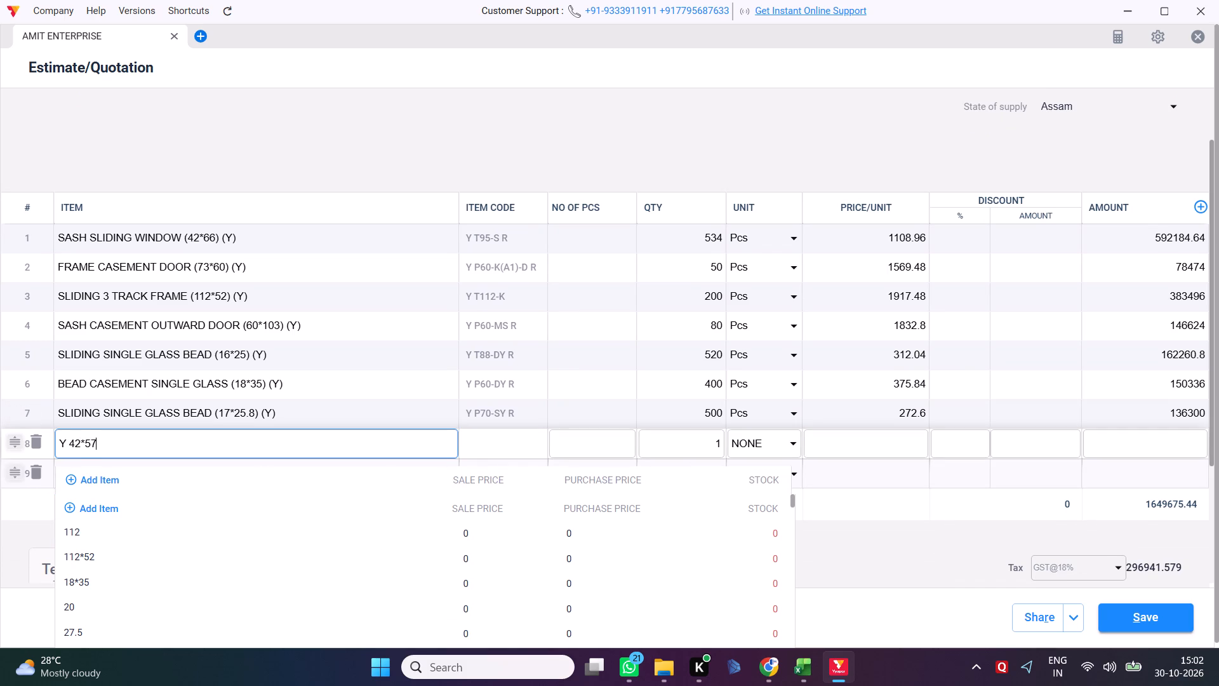
Clear the whole item search text from the eighth row of the quotation.
{"action": "key", "text": "BackSpace"}
{"action": "key", "text": "BackSpace"}
{"action": "key", "text": "BackSpace"}
{"action": "key", "text": "BackSpace"}
{"action": "key", "text": "BackSpace"}
{"action": "key", "text": "BackSpace"}
{"action": "key", "text": "BackSpace"}
{"action": "key", "text": "BackSpace"}
{"action": "key", "text": "BackSpace"}
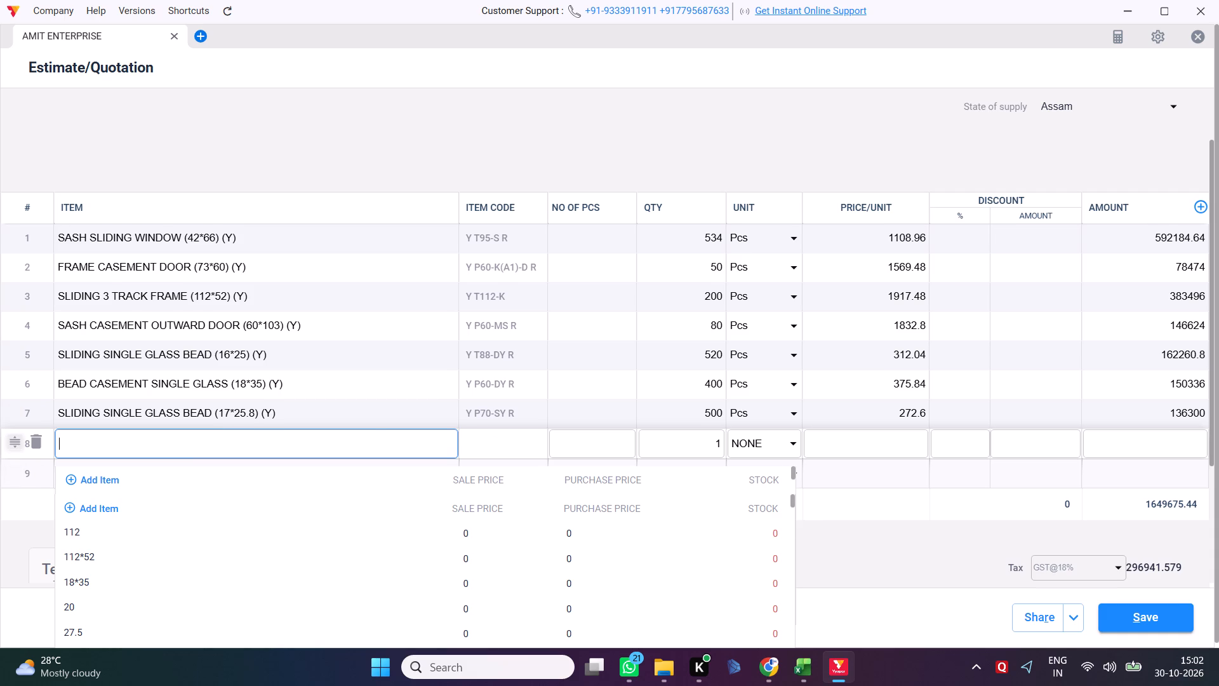
Search for "Y 42*57" in the eighth row of the quotation and add the item SASH SLIDING WINDOW (42*57) (Y).
{"action": "scroll", "coordinate": [559, 433], "scroll_direction": "down", "scroll_amount": 2}
{"action": "left_click", "coordinate": [376, 261]}
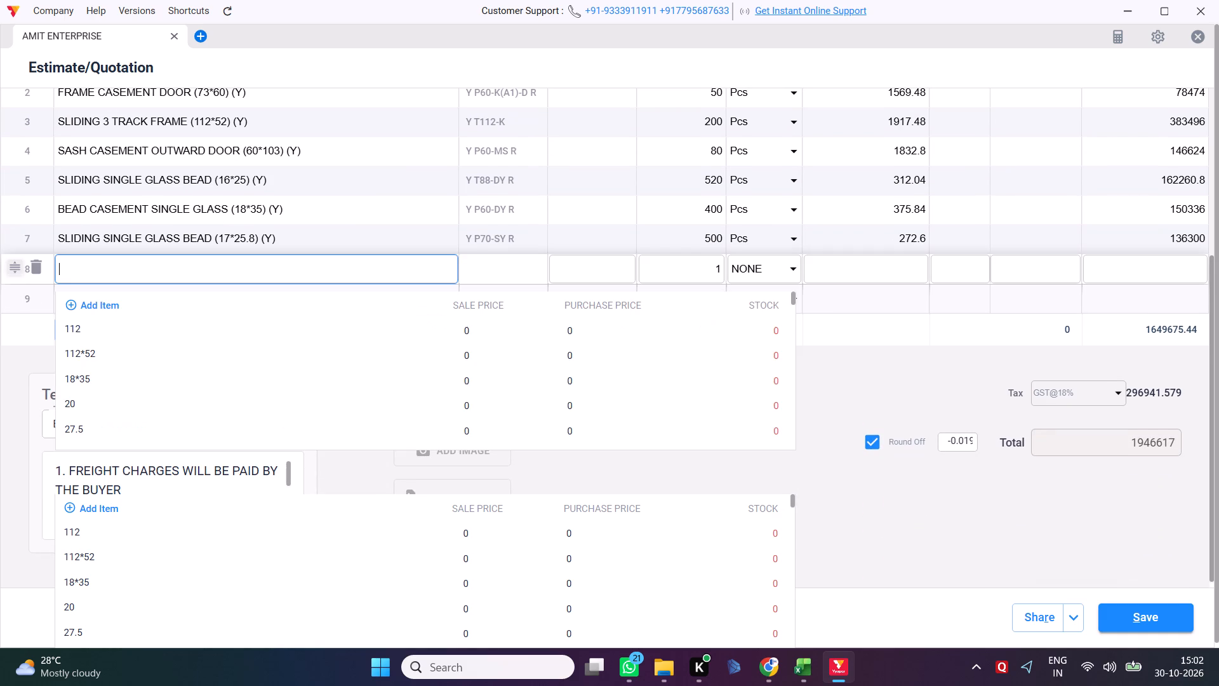
{"action": "left_click", "coordinate": [853, 472]}
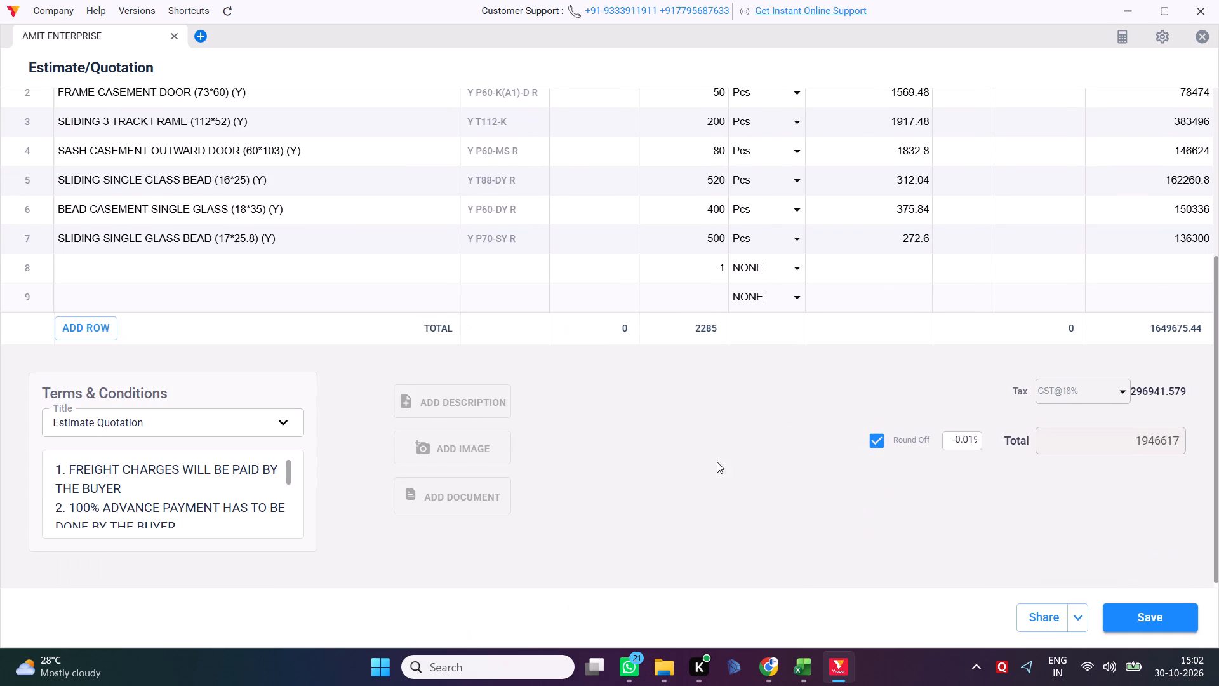
{"action": "left_click", "coordinate": [145, 264]}
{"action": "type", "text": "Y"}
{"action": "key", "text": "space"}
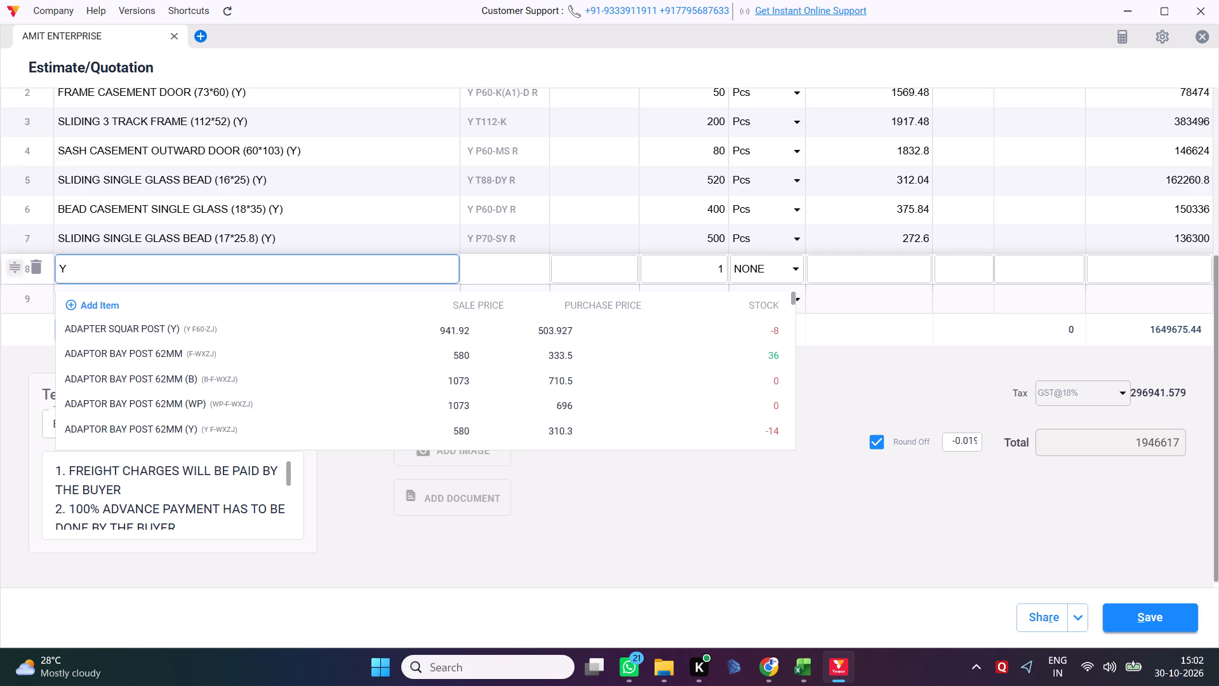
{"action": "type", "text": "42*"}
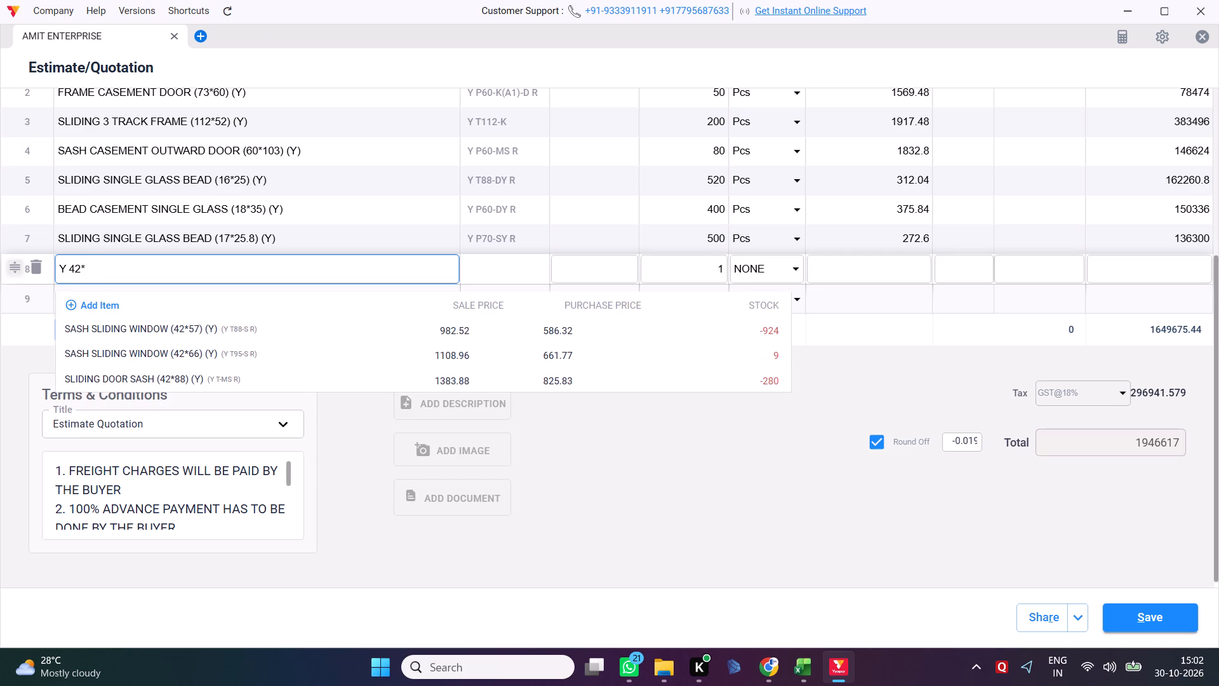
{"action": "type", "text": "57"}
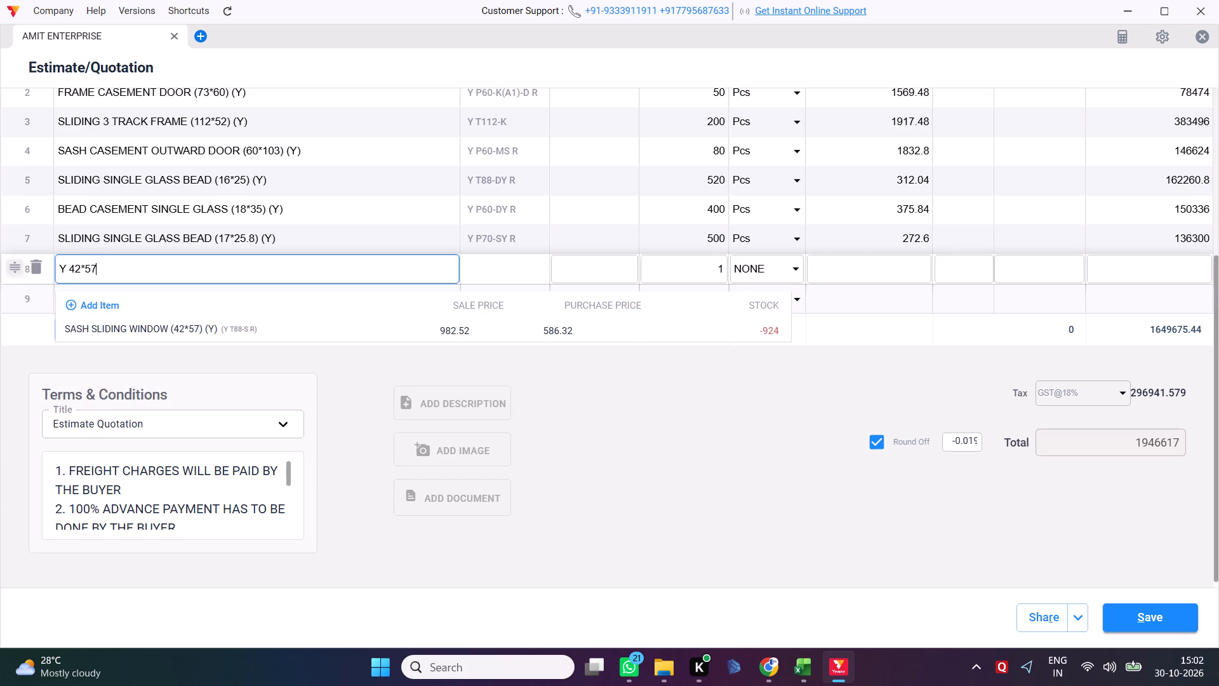
{"action": "left_click", "coordinate": [96, 323]}
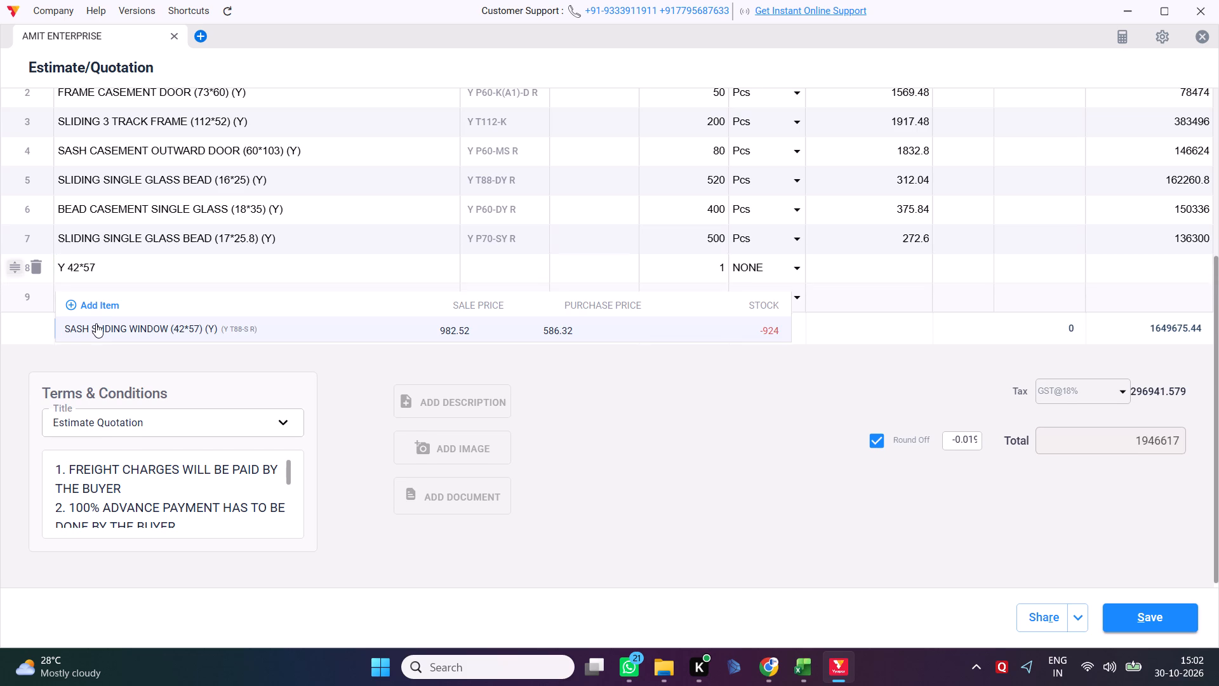
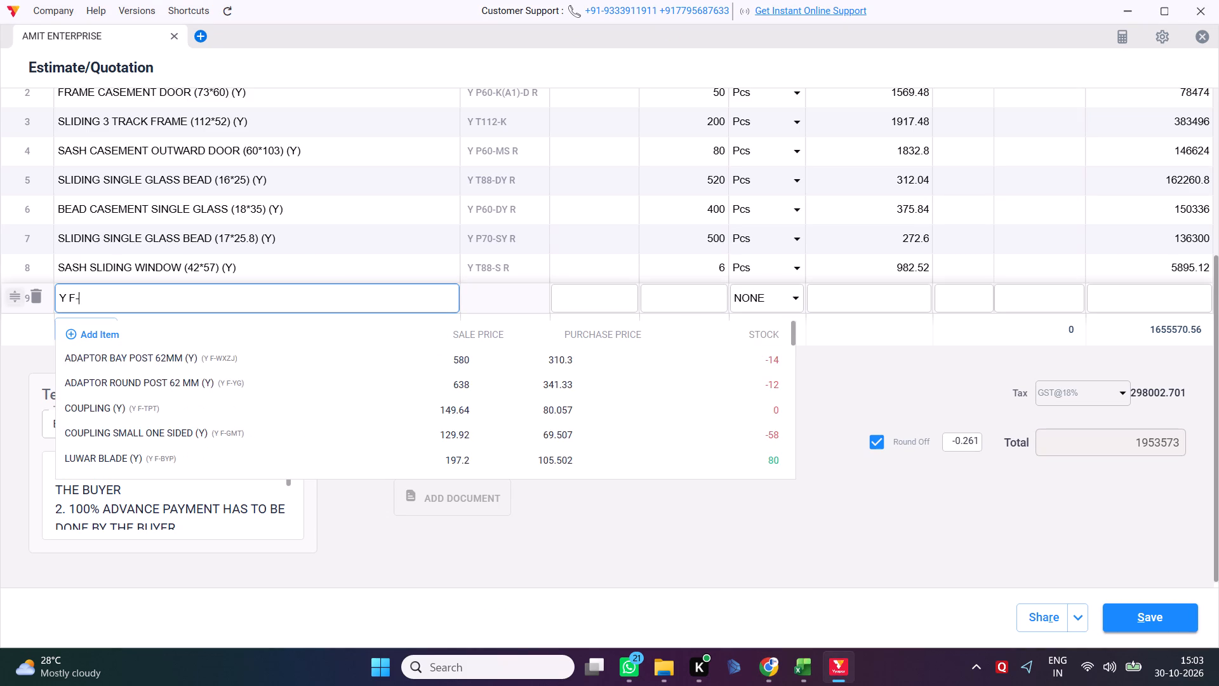
Complete the item search text in the ninth row of the quotation as "Y F-BYYT".
{"action": "type", "text": "BYYT"}
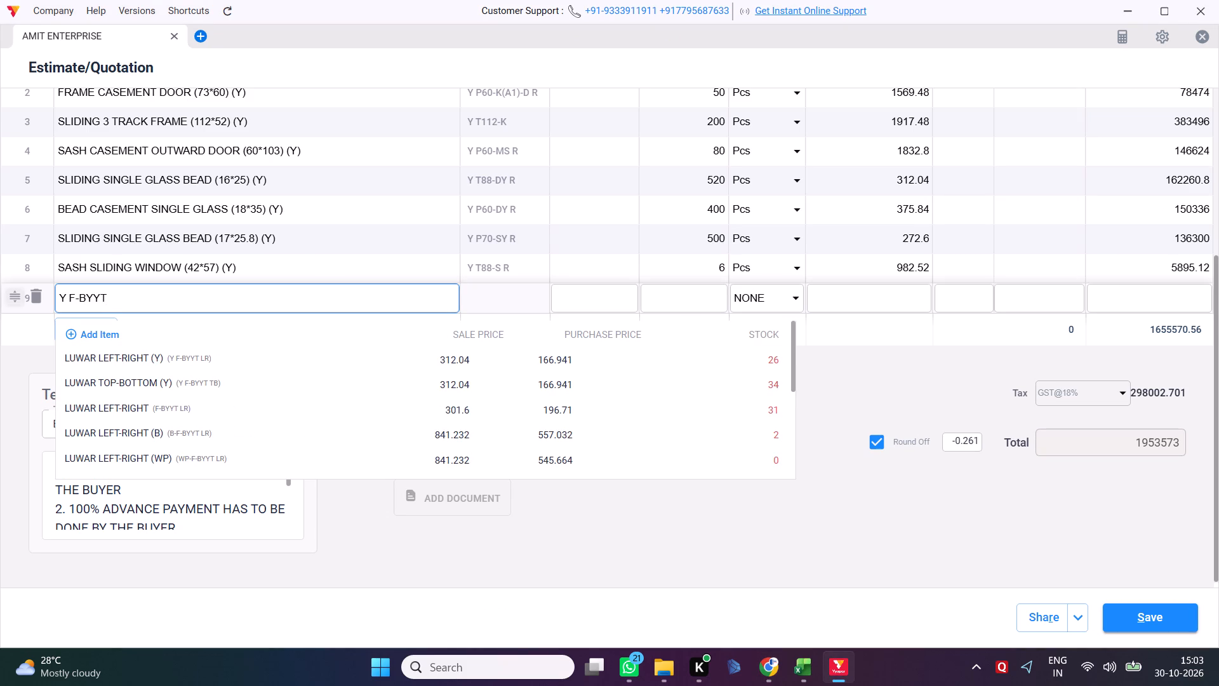
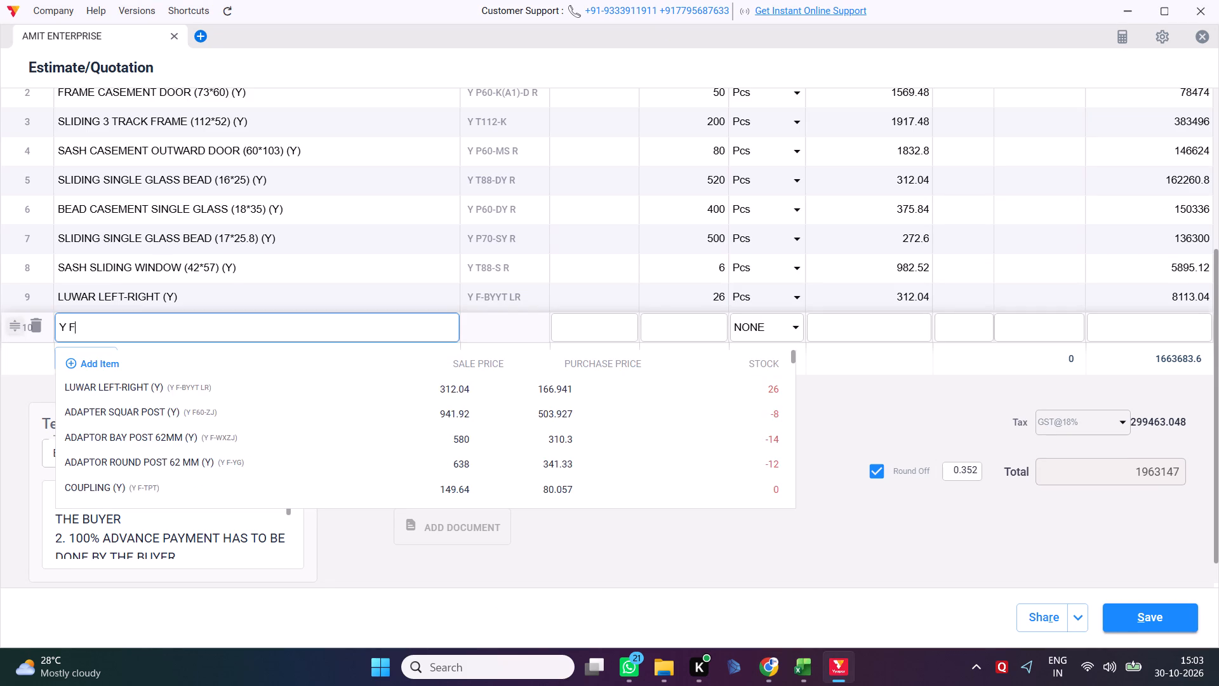
Find the item with the search text "Y F-BYYT", add LUWAR TOP-BOTTOM (Y) to the tenth row, and open its quantity for editing.
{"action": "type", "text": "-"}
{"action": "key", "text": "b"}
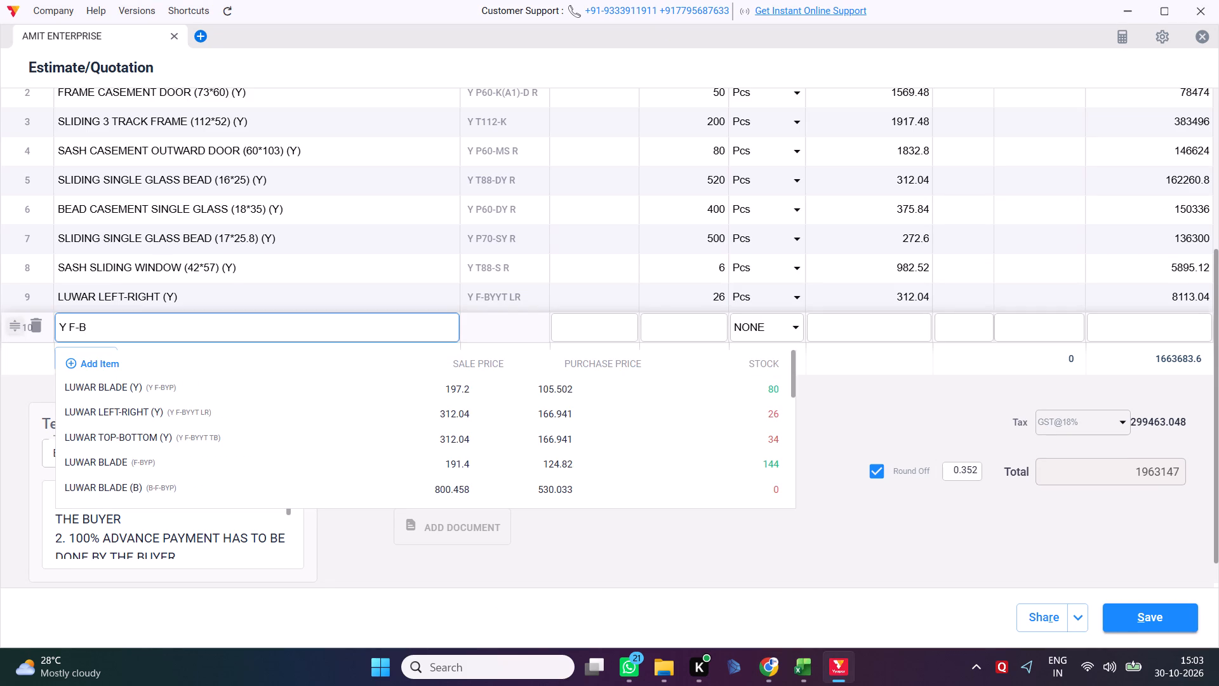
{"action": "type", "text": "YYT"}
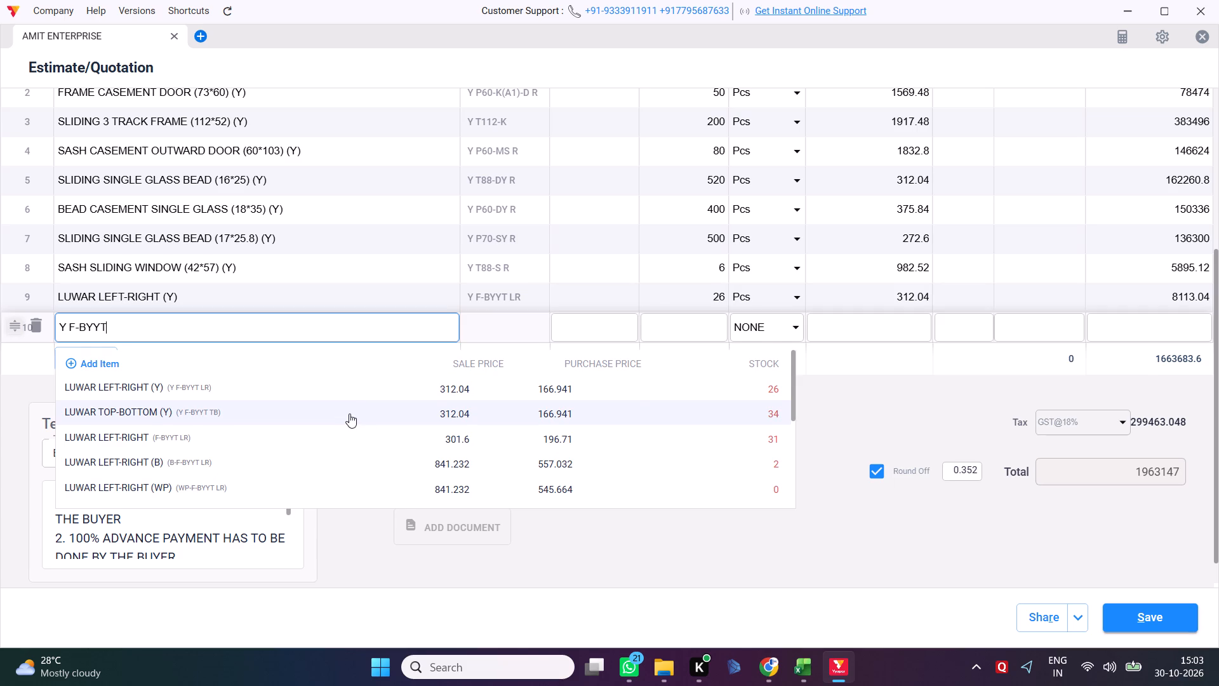
{"action": "left_click", "coordinate": [349, 414]}
{"action": "left_click", "coordinate": [680, 327]}
{"action": "key", "text": "Right"}
{"action": "key", "text": "BackSpace"}
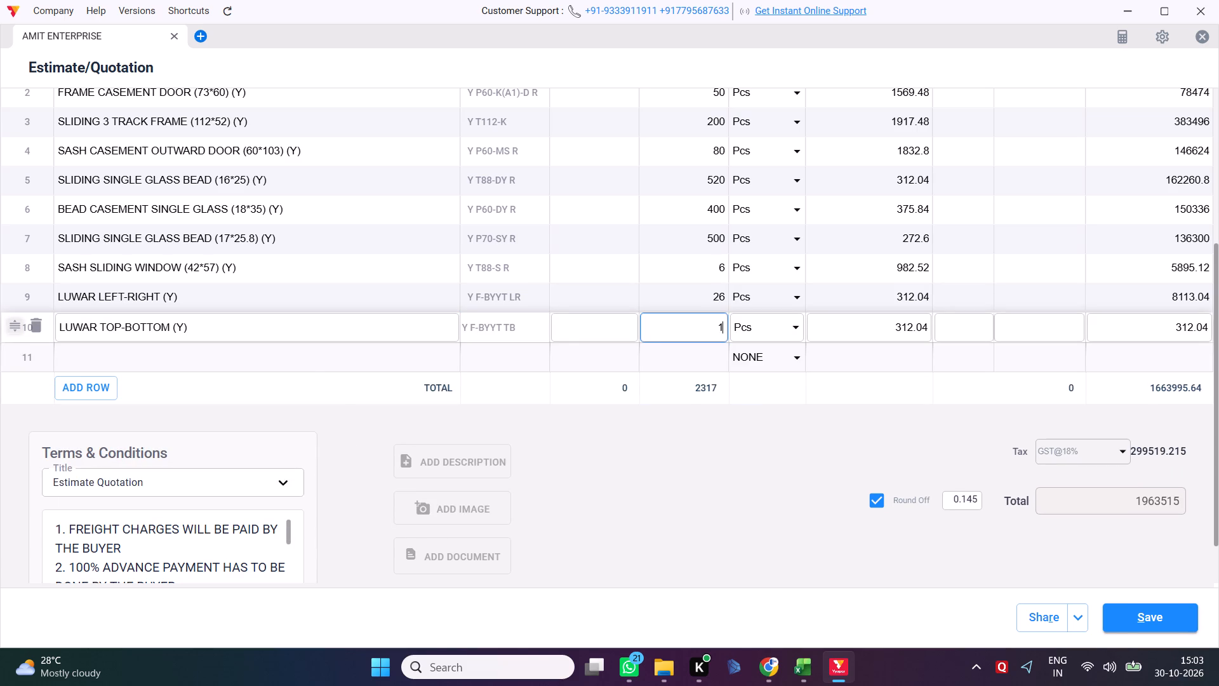
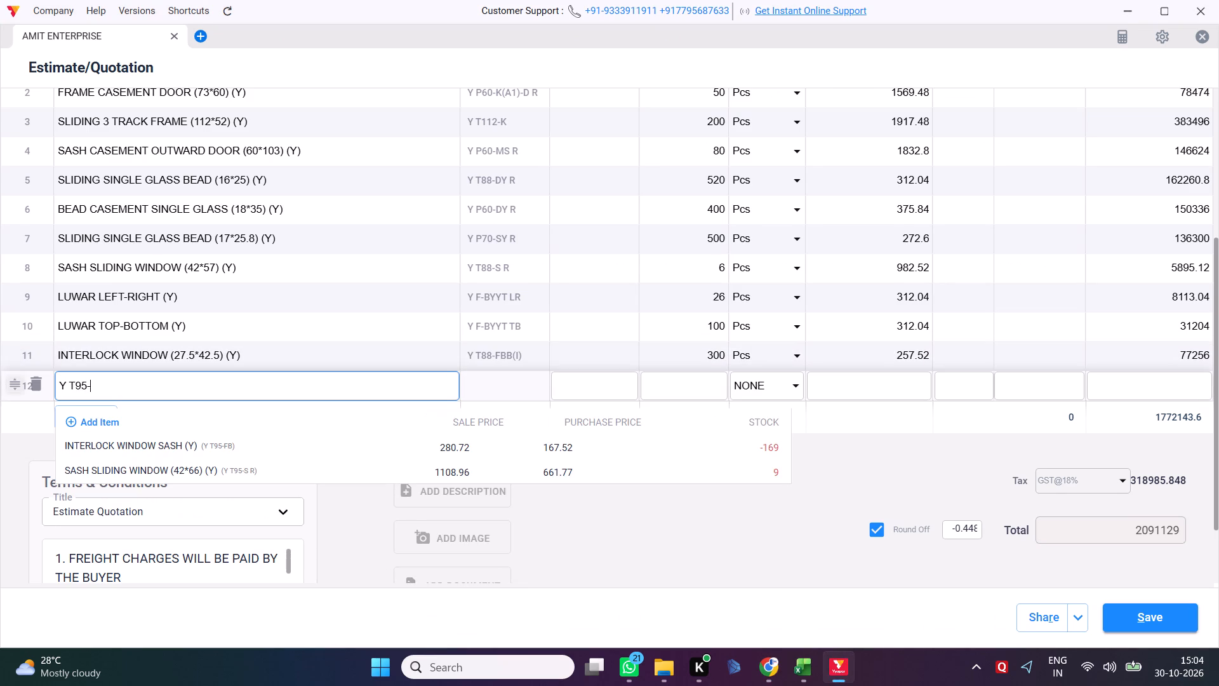
Complete the item search as "Y T95-FB" and add INTERLOCK WINDOW SASH (Y) to the twelfth row of the quotation.
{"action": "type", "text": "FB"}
{"action": "left_click", "coordinate": [279, 441]}
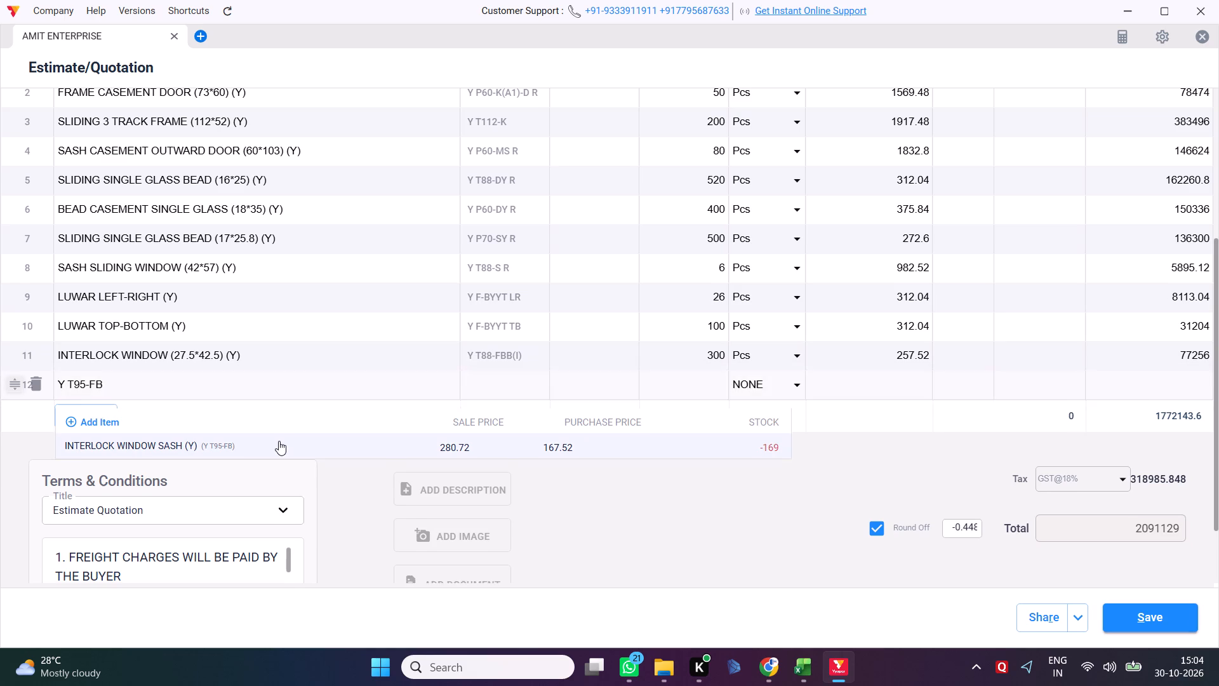
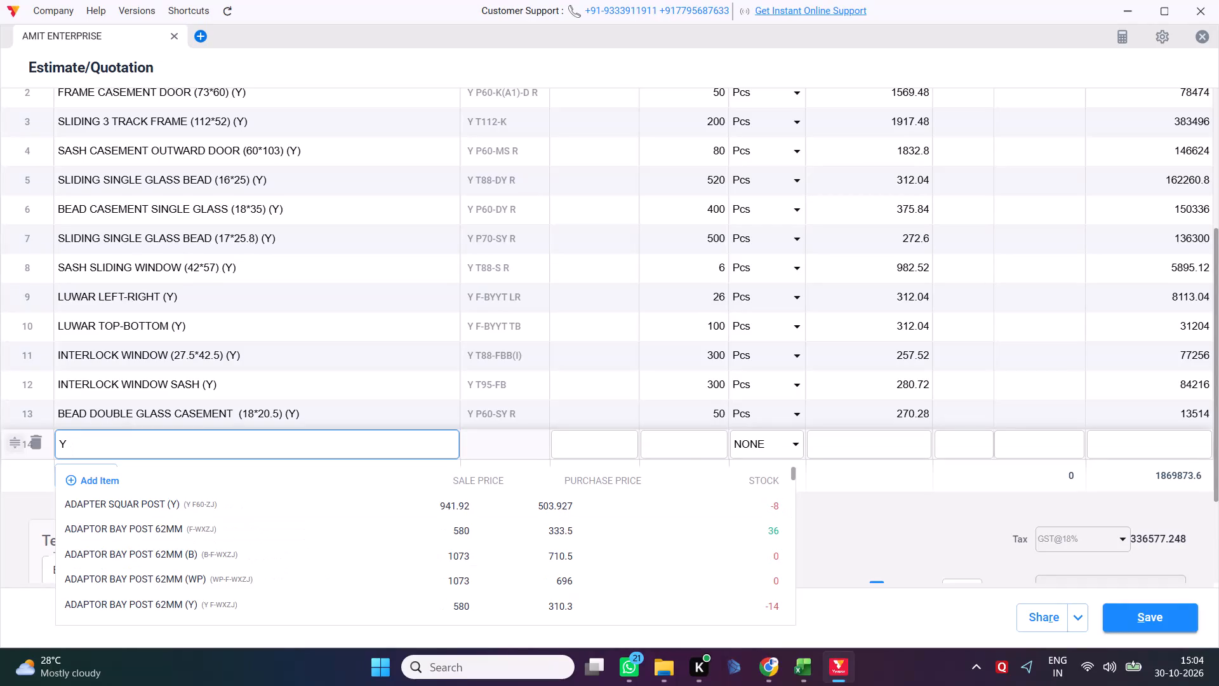
Find the item code Y F-GMT and add COUPLING SMALL ONE SIDED (Y) to the fourteenth row of the quotation.
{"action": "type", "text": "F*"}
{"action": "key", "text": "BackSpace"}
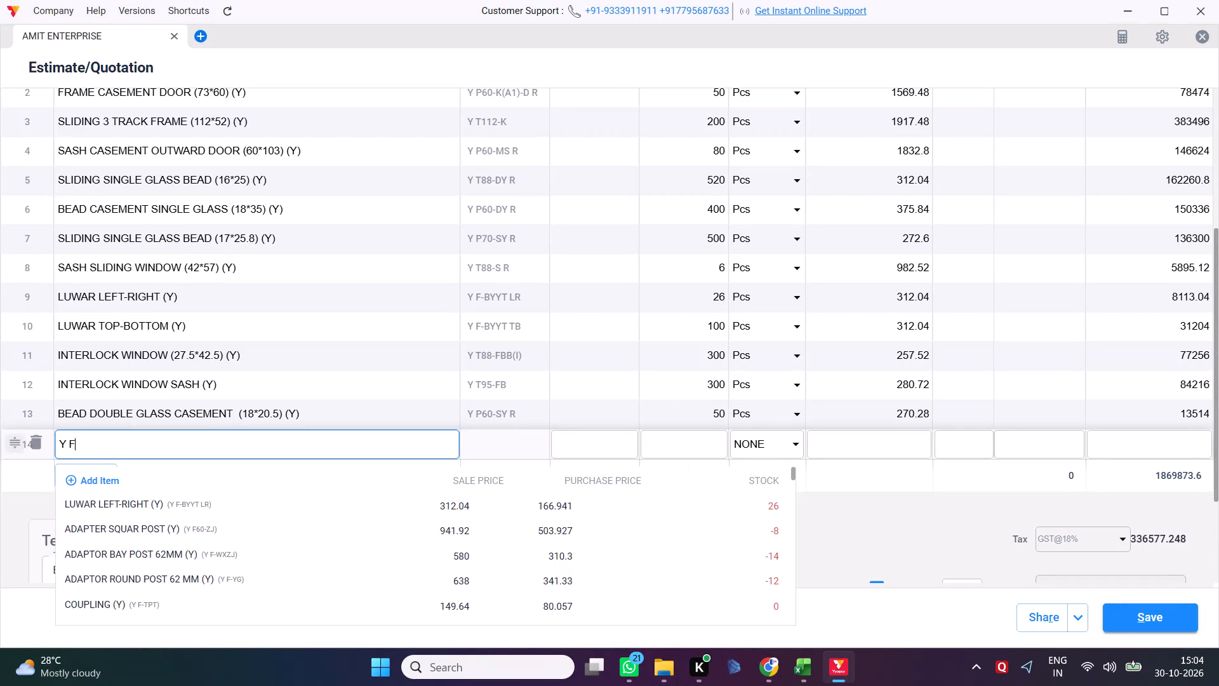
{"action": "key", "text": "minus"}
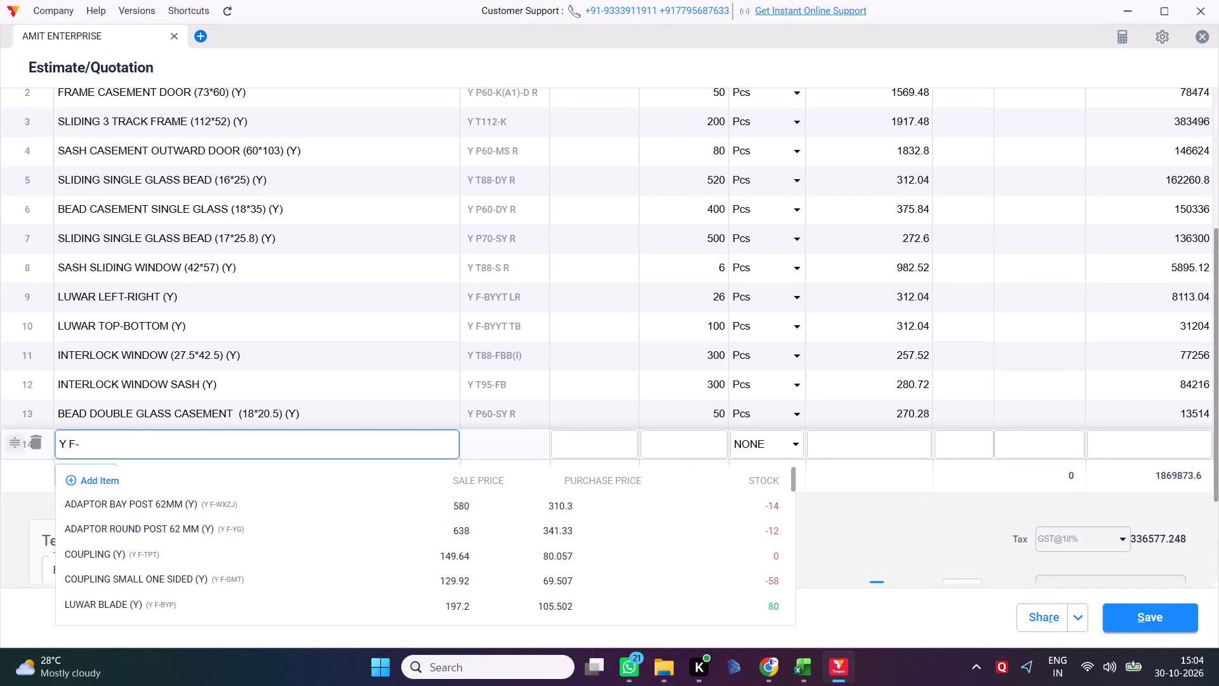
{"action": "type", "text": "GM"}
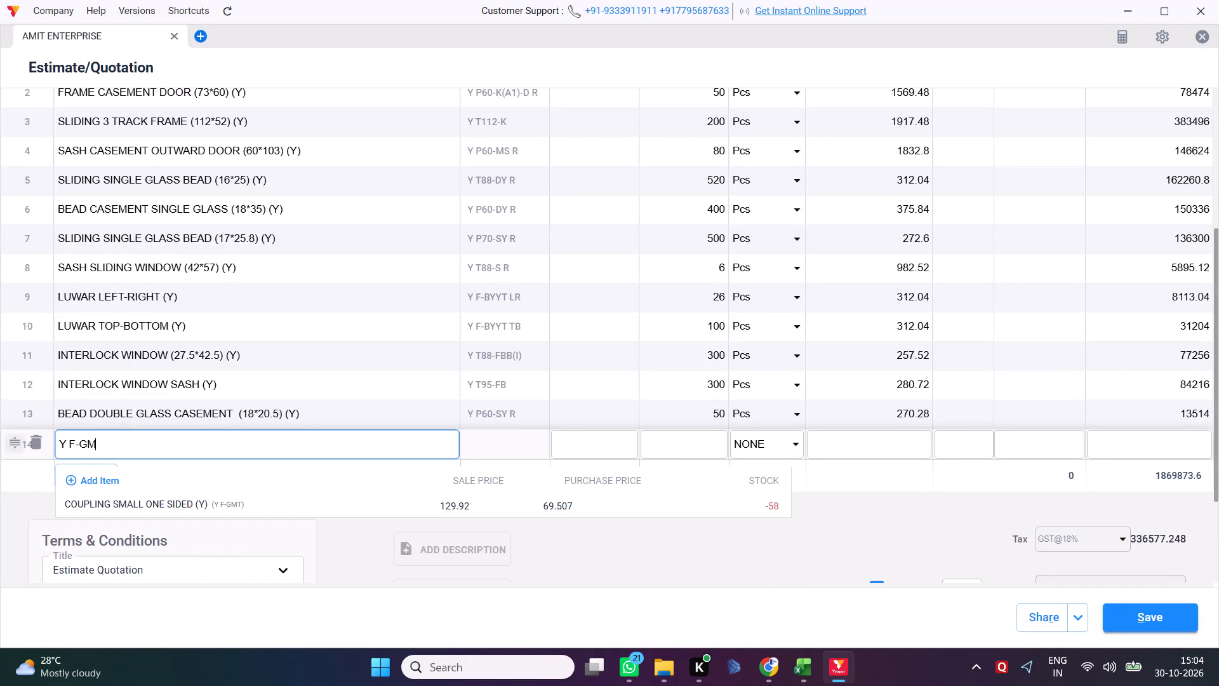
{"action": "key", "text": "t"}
{"action": "left_click", "coordinate": [279, 499]}
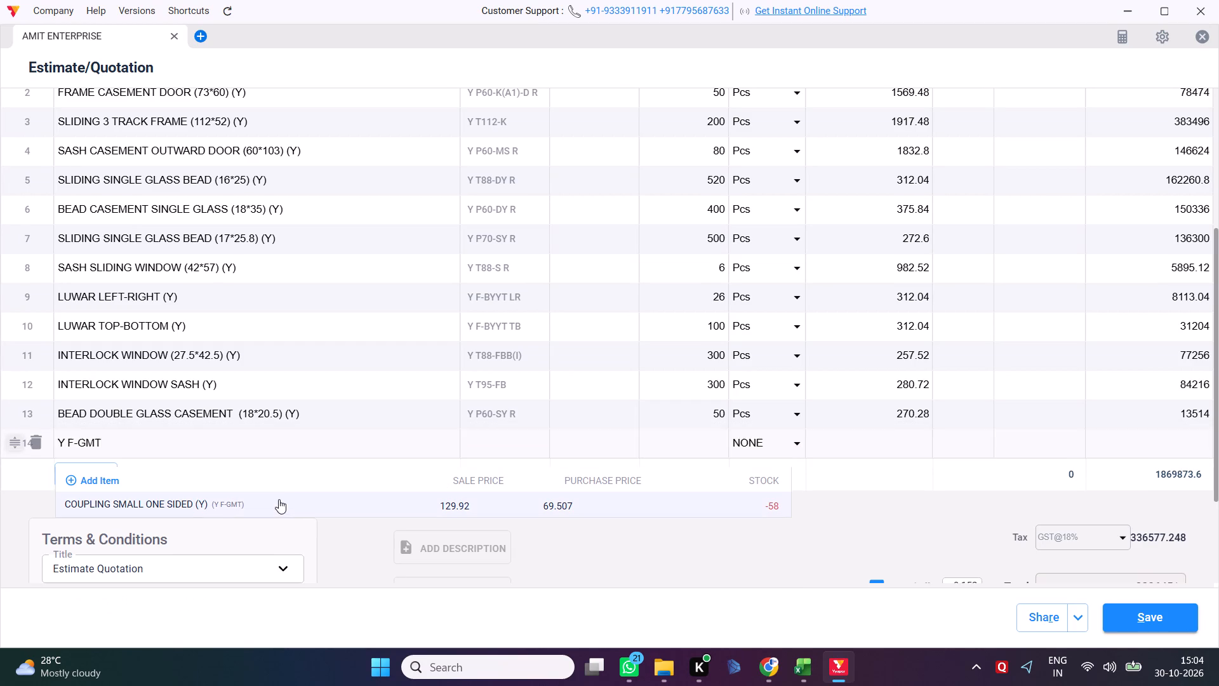
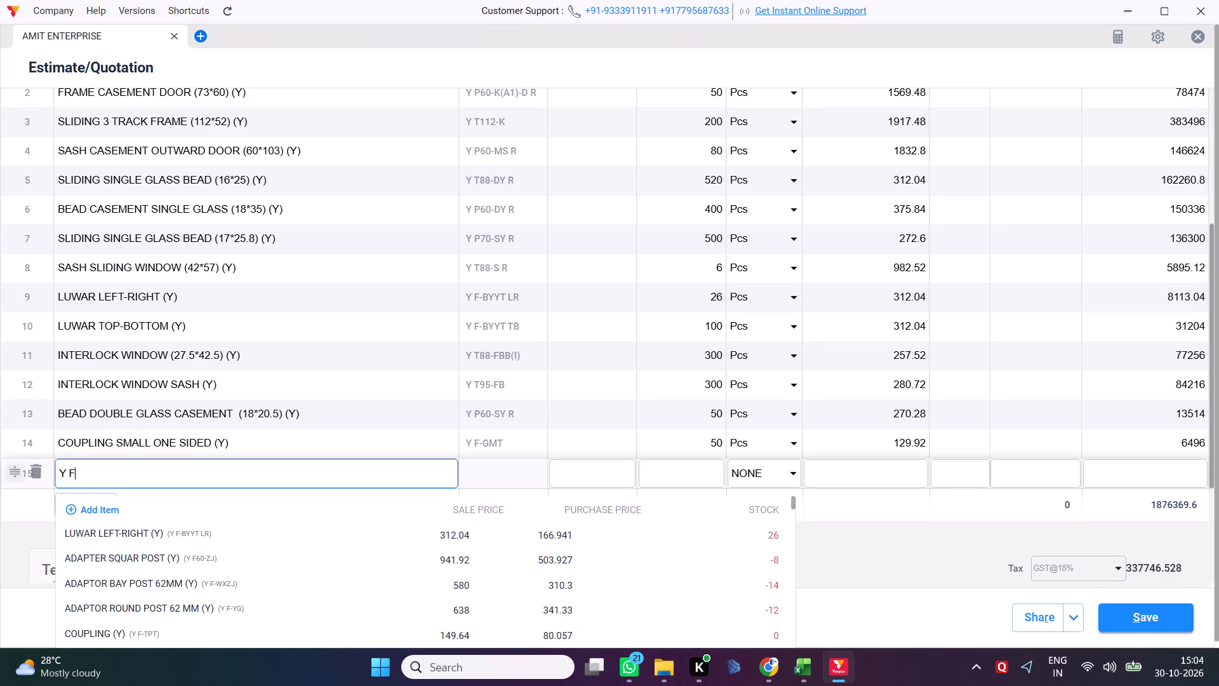
Complete the item search in the fifteenth row as "Y F-BYP" and choose the item LUWAR BLADE (Y).
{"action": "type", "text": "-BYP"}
{"action": "left_click", "coordinate": [234, 532]}
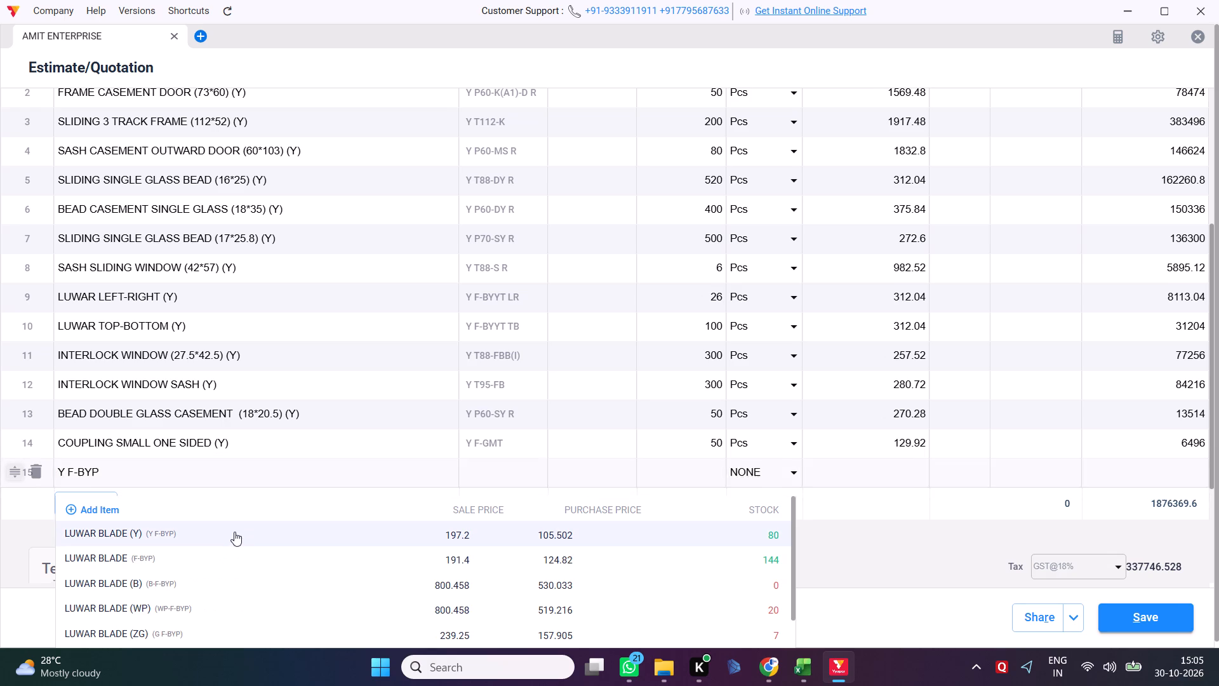
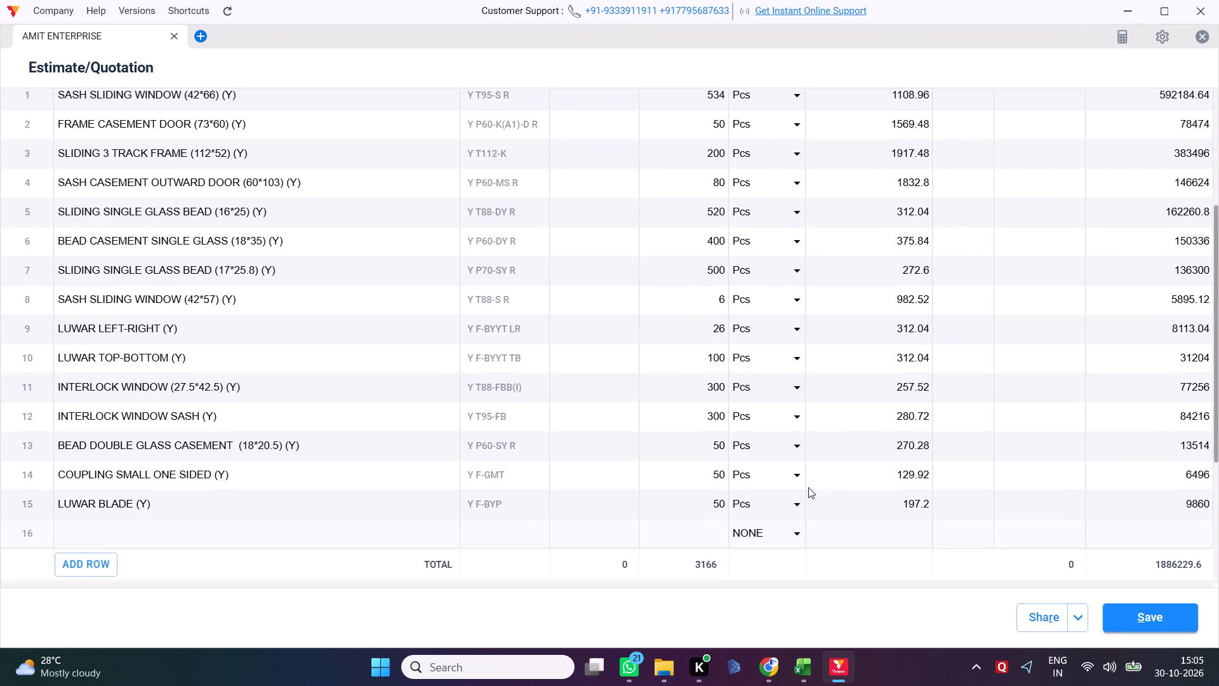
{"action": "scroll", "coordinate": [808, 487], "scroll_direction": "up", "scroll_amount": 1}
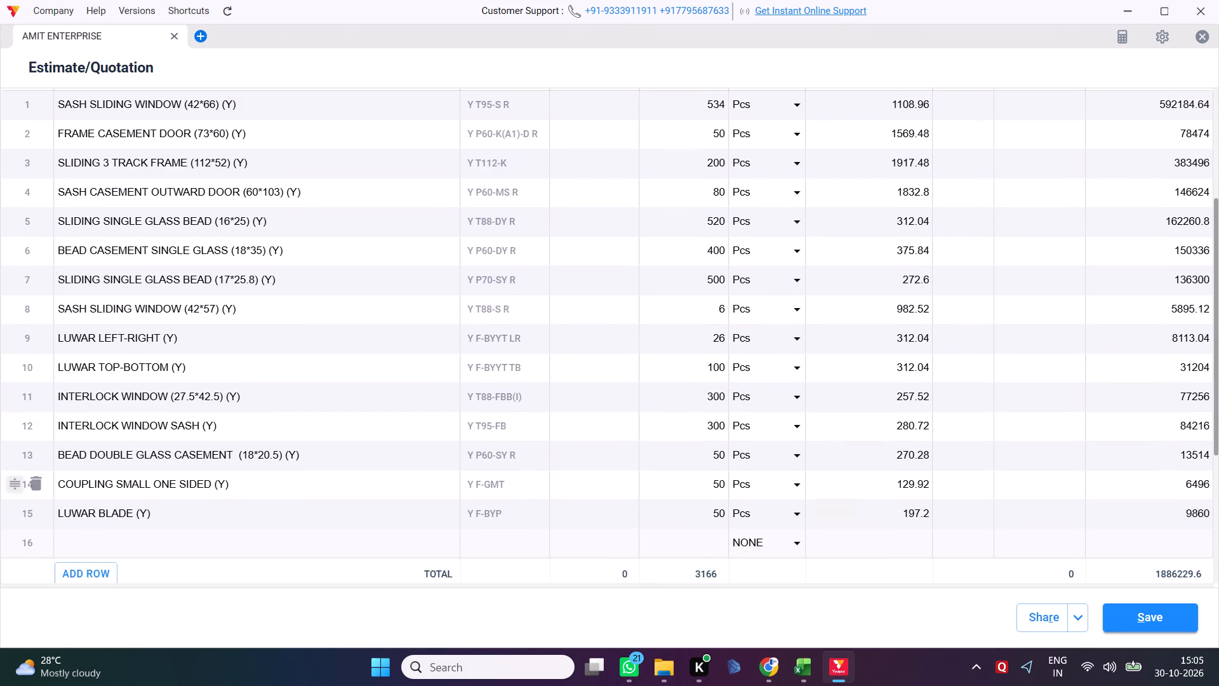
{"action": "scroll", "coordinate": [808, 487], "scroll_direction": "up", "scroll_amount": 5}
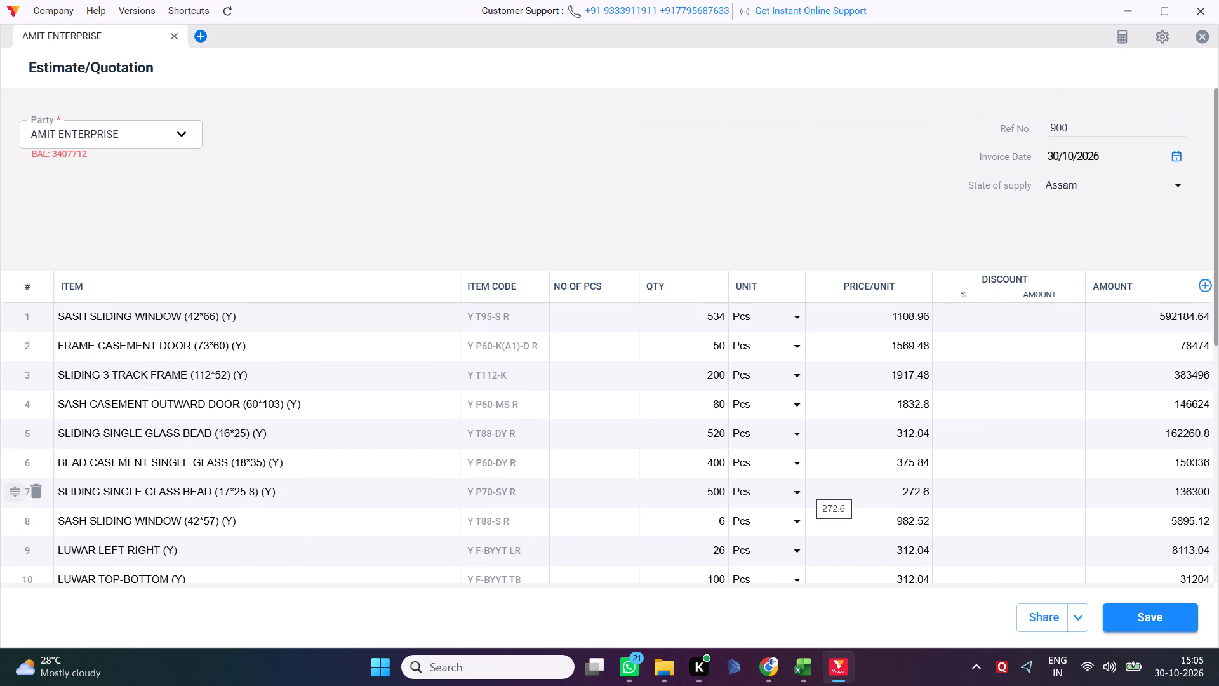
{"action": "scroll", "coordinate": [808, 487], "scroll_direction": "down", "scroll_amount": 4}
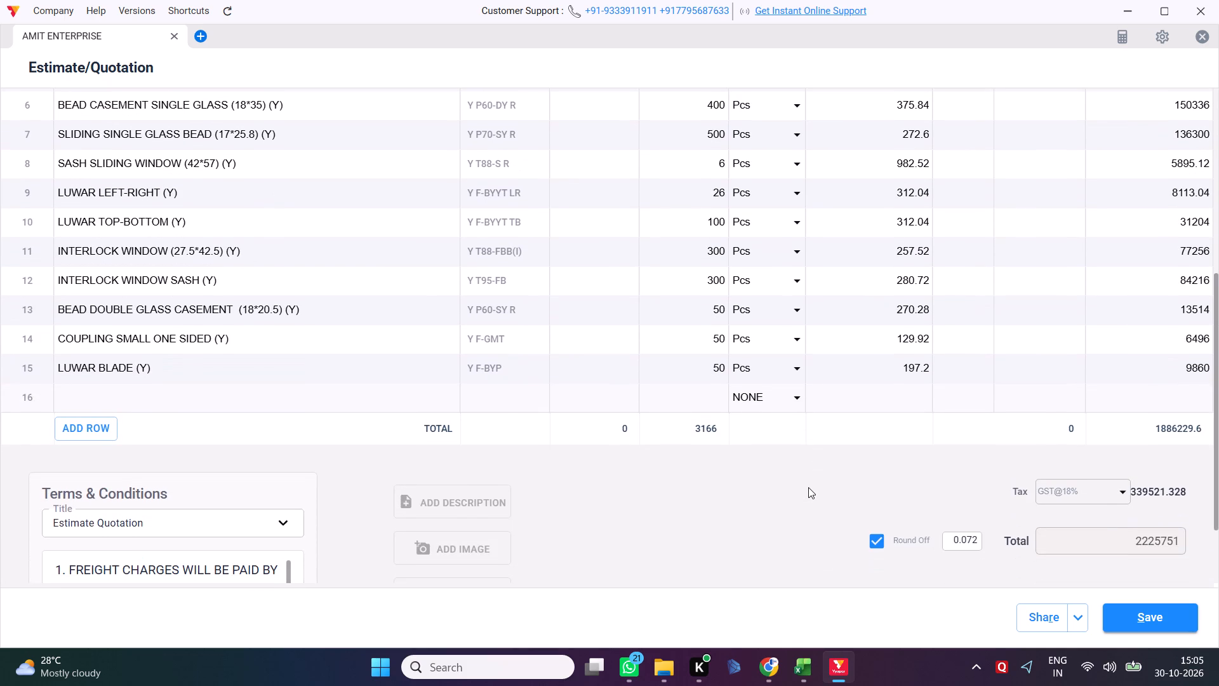
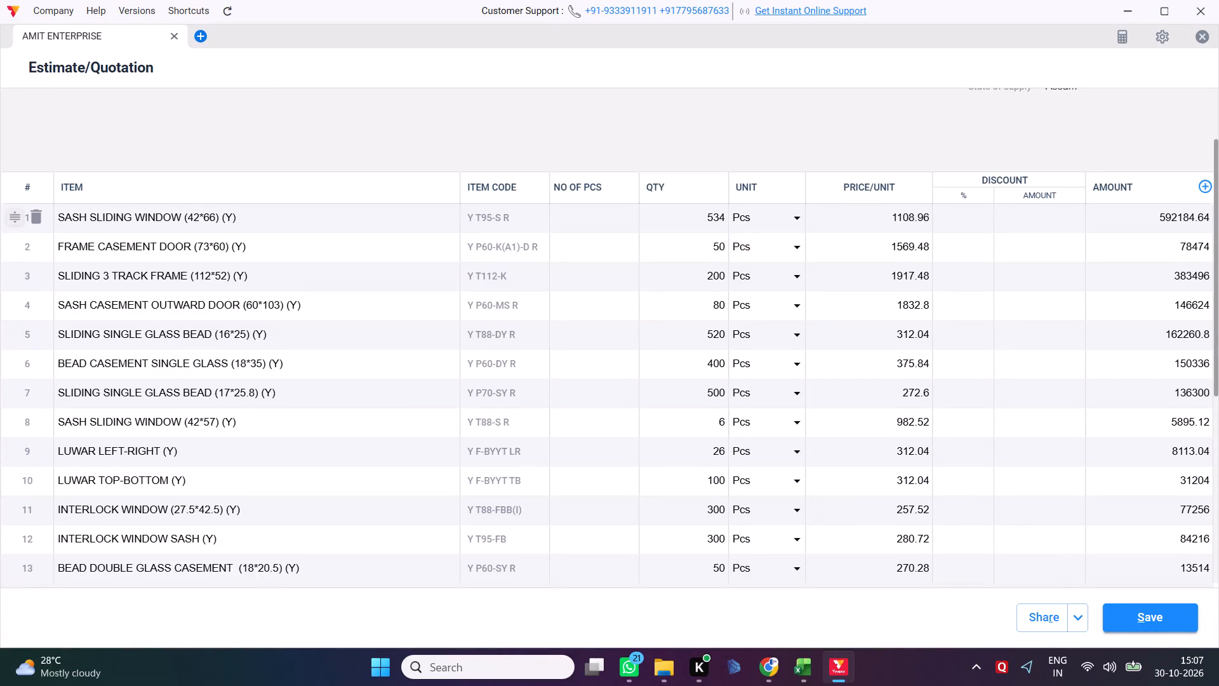
Set a 40.5% discount on the first four items, from SASH SLIDING WINDOW (42*66) through SASH CASEMENT OUTWARD DOOR (60*103).
{"action": "left_click", "coordinate": [976, 230]}
{"action": "type", "text": "4.5"}
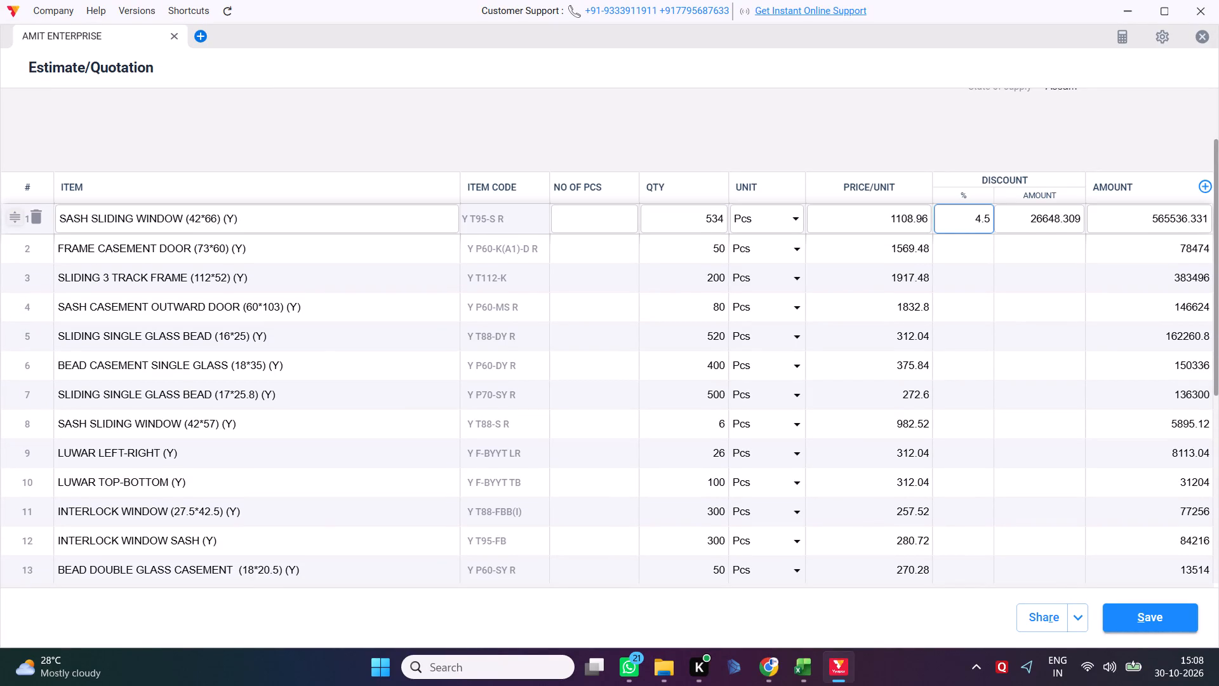
{"action": "key", "text": "Down"}
{"action": "key", "text": "Up"}
{"action": "type", "text": "40.5"}
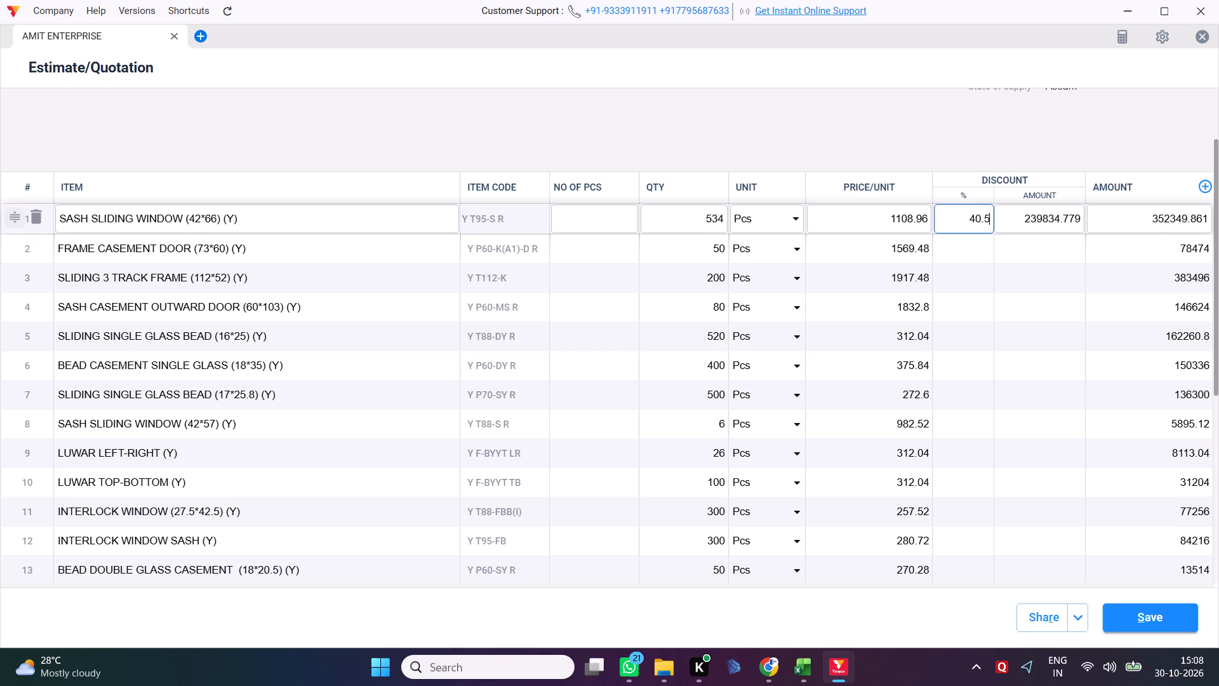
{"action": "key", "text": "Down"}
{"action": "type", "text": "40.5"}
{"action": "key", "text": "Down"}
{"action": "type", "text": "40.5"}
{"action": "key", "text": "Down"}
{"action": "type", "text": "40.5"}
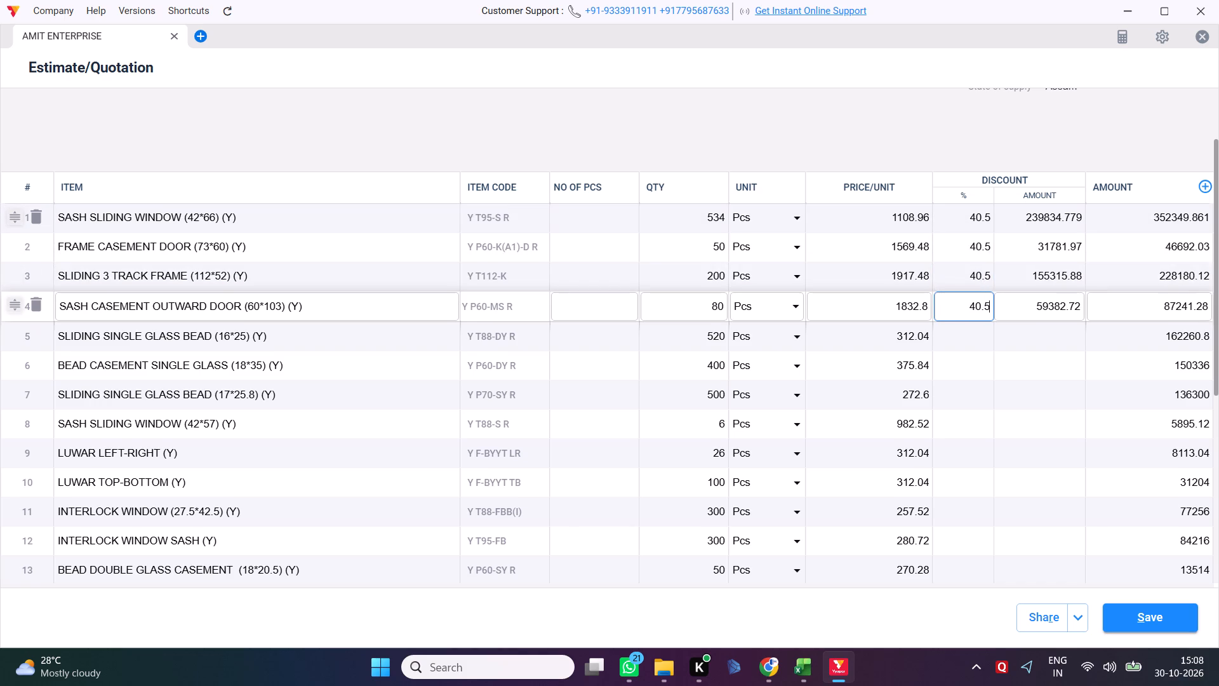
Set a 40.5% discount on items 5 to 10, from SLIDING SINGLE GLASS BEAD (16*25) through LUWAR TOP-BOTTOM.
{"action": "key", "text": "Down"}
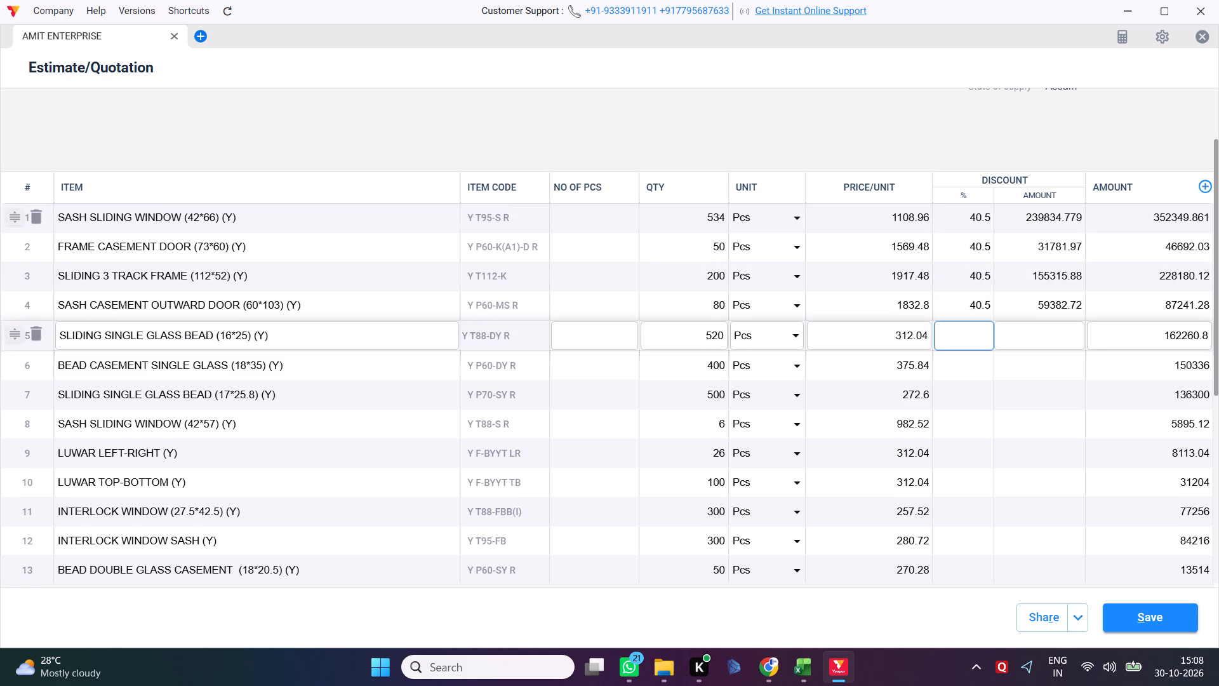
{"action": "type", "text": "40.5"}
{"action": "key", "text": "Down"}
{"action": "type", "text": "40.5"}
{"action": "key", "text": "Down"}
{"action": "type", "text": "40.5"}
{"action": "key", "text": "Down"}
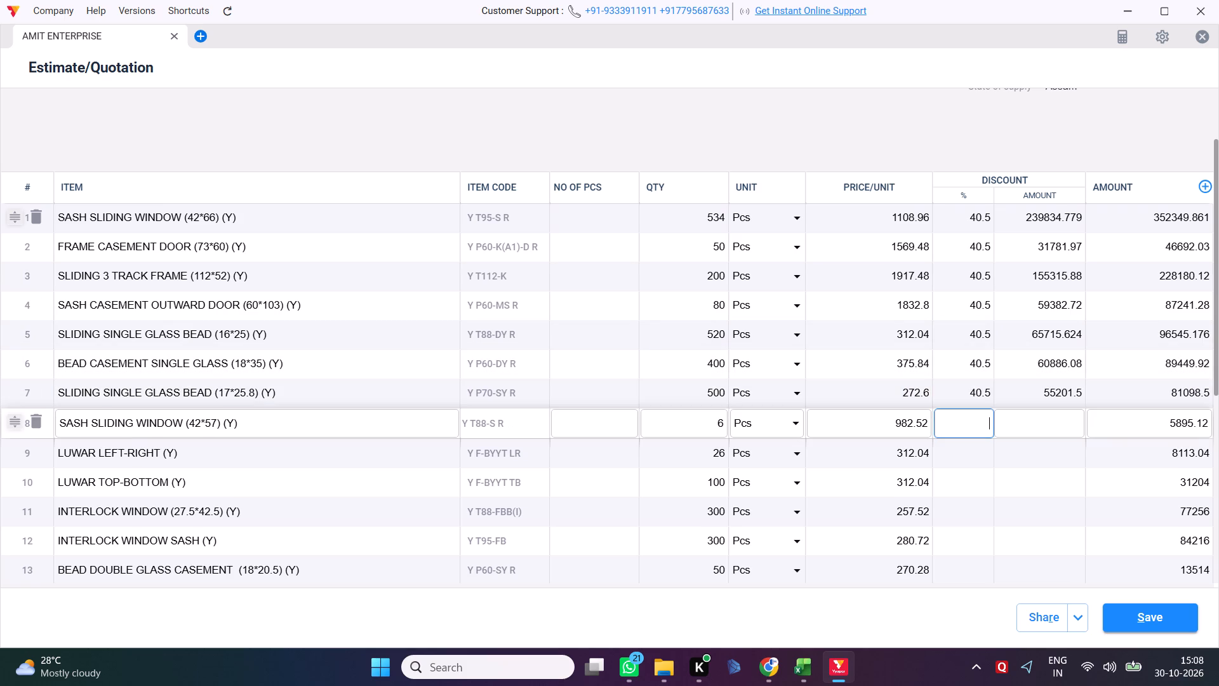
{"action": "type", "text": "40.5"}
{"action": "key", "text": "Down"}
{"action": "type", "text": "40.5"}
{"action": "key", "text": "Down"}
{"action": "type", "text": "40.5"}
Set a 40.5% discount on items 11 to 15, from INTERLOCK WINDOW (27.5*42.5) through LUWAR BLADE.
{"action": "key", "text": "Down"}
{"action": "type", "text": "40.5"}
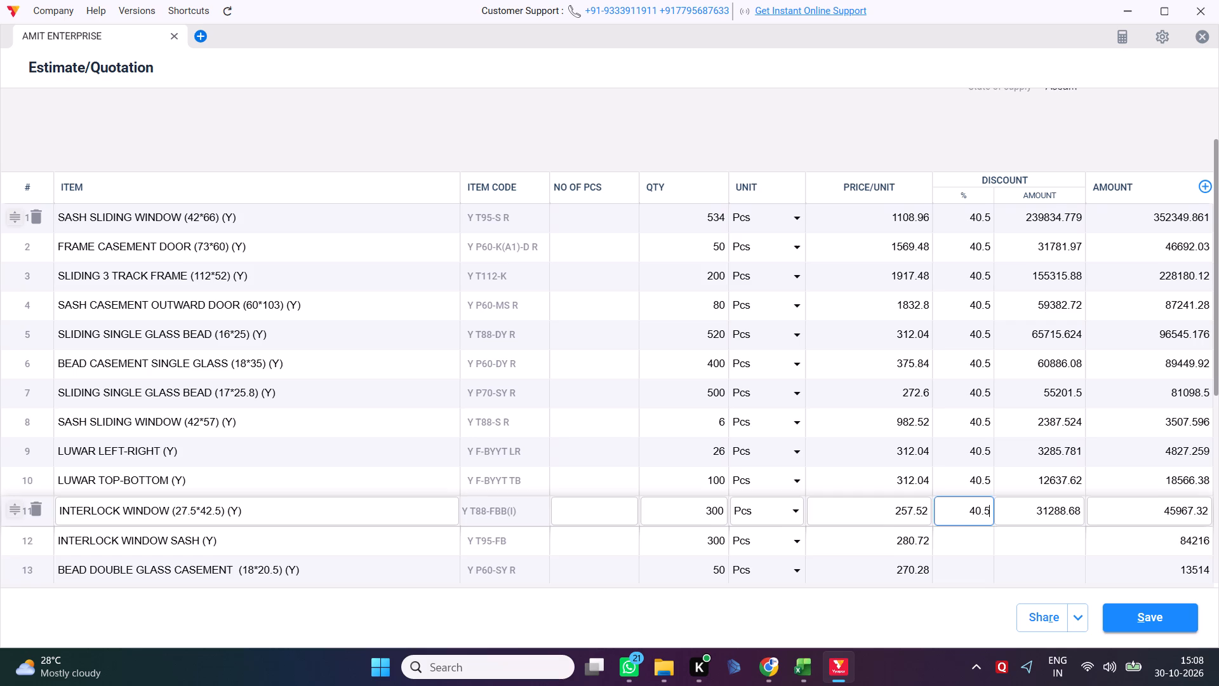
{"action": "key", "text": "Down"}
{"action": "type", "text": "40.5"}
{"action": "key", "text": "Down"}
{"action": "type", "text": "40.5"}
{"action": "key", "text": "Down"}
{"action": "type", "text": "40.5"}
{"action": "key", "text": "Down"}
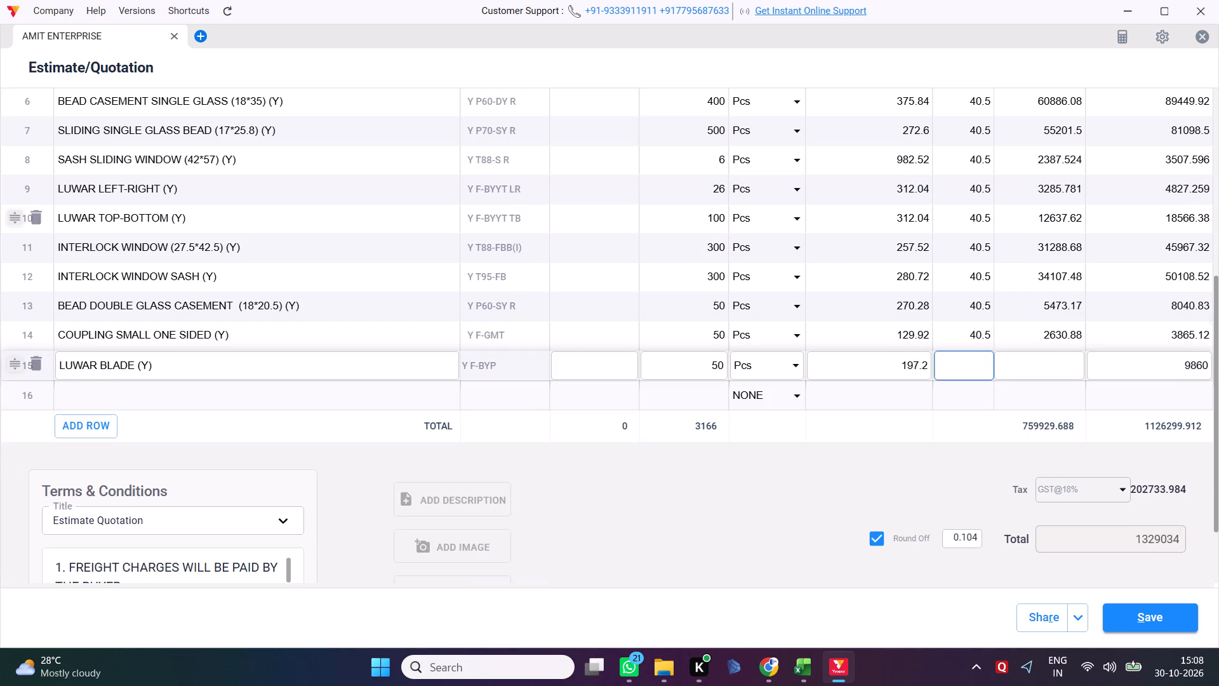
{"action": "type", "text": "40.5"}
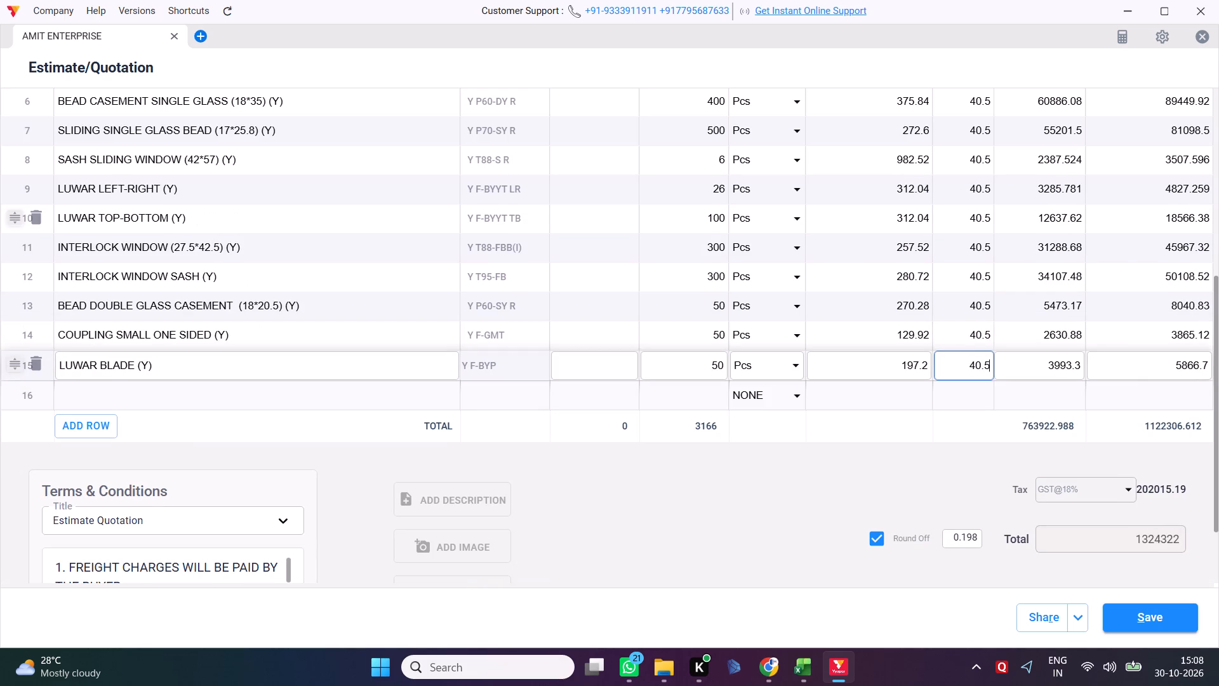
Check the item rows, tax and total, and save the AMIT ENTERPRISE quotation.
{"action": "scroll", "coordinate": [976, 230], "scroll_direction": "down", "scroll_amount": 4}
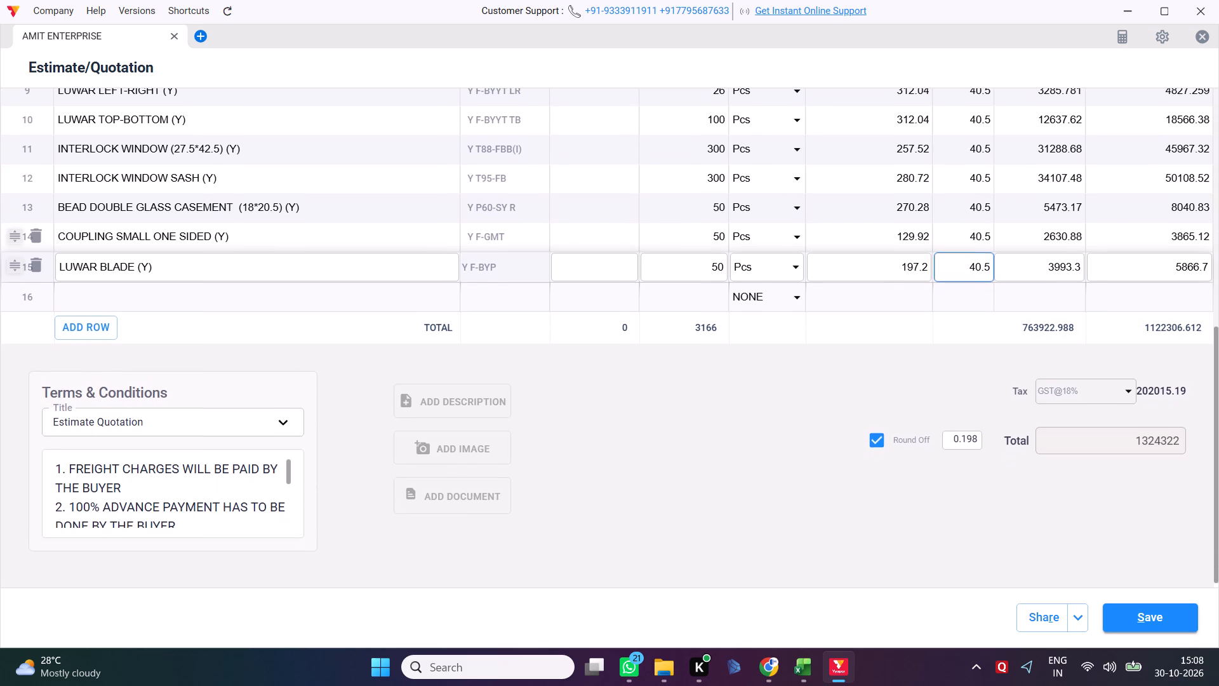
{"action": "scroll", "coordinate": [976, 230], "scroll_direction": "down", "scroll_amount": 1}
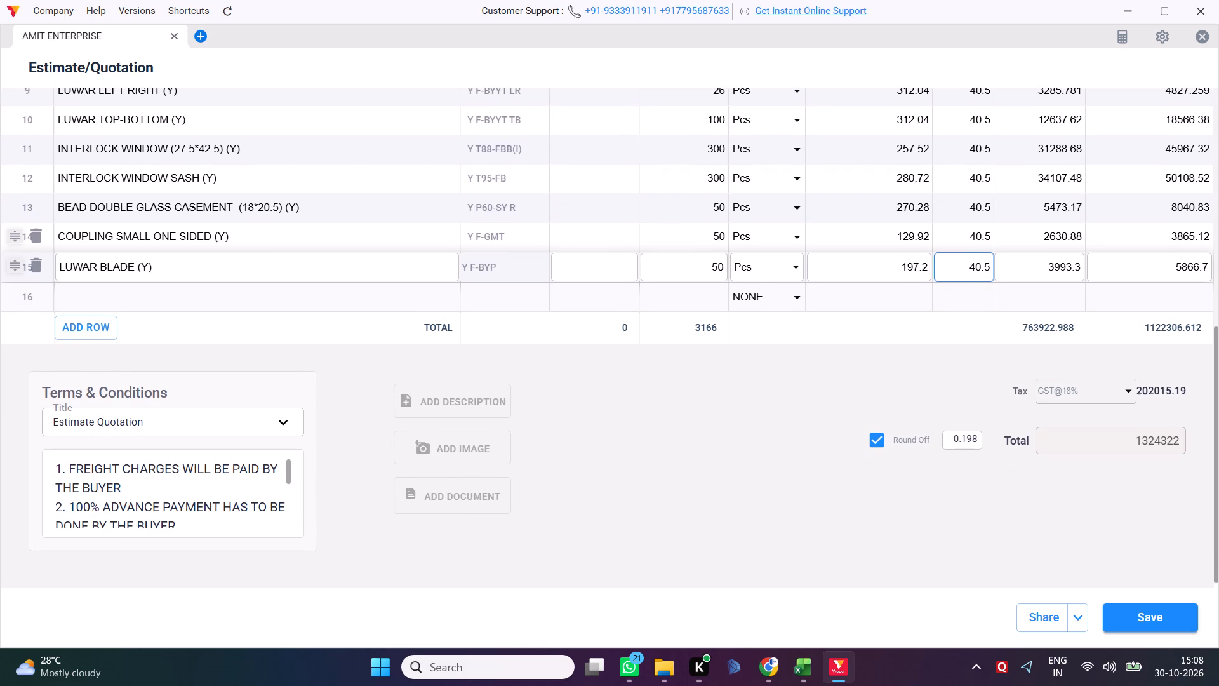
{"action": "scroll", "coordinate": [1041, 477], "scroll_direction": "down", "scroll_amount": 2}
{"action": "scroll", "coordinate": [1041, 477], "scroll_direction": "up", "scroll_amount": 4}
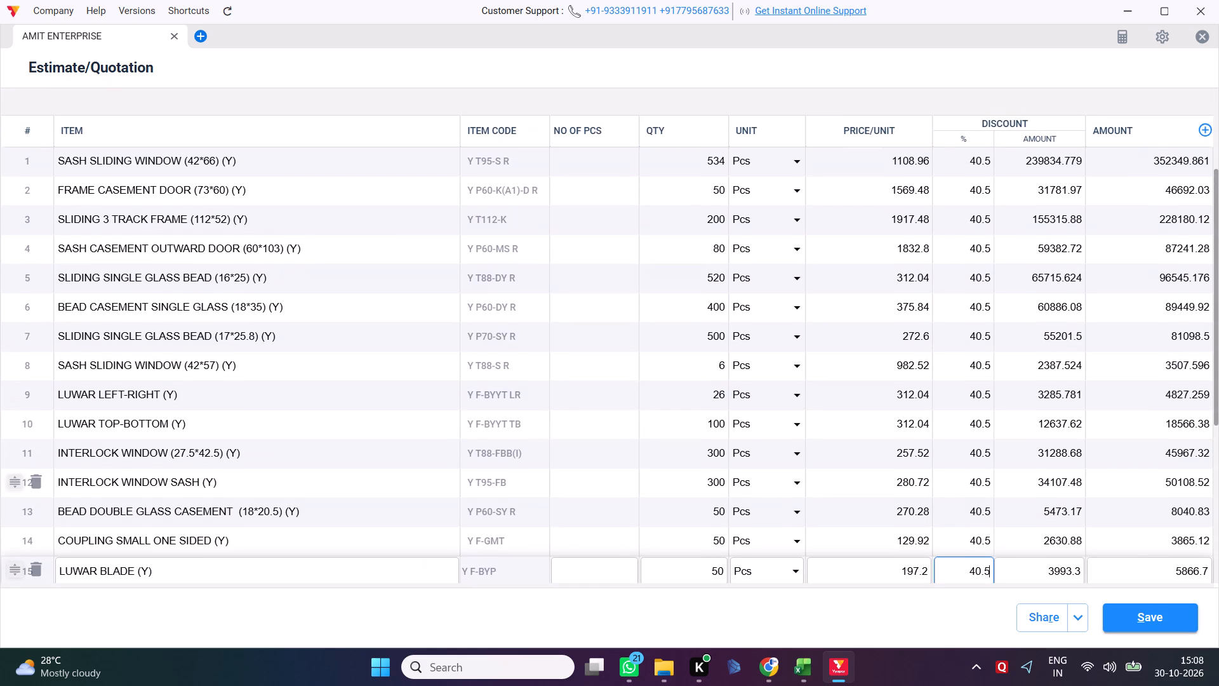
{"action": "left_click", "coordinate": [1160, 624]}
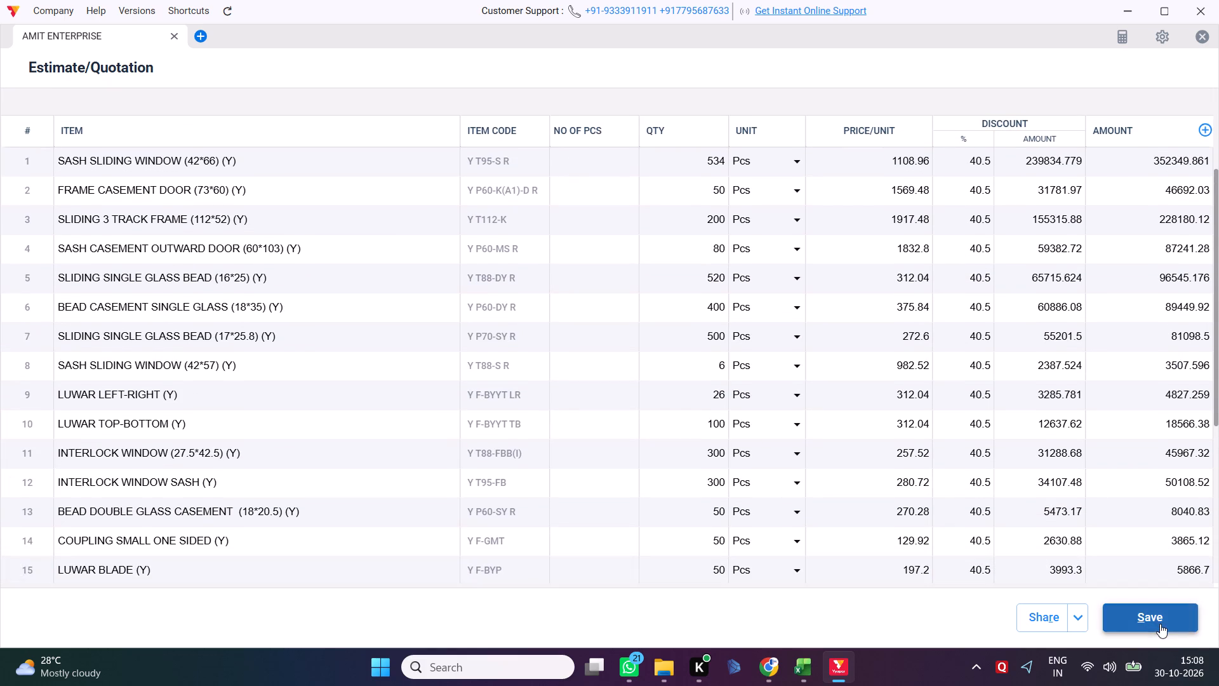
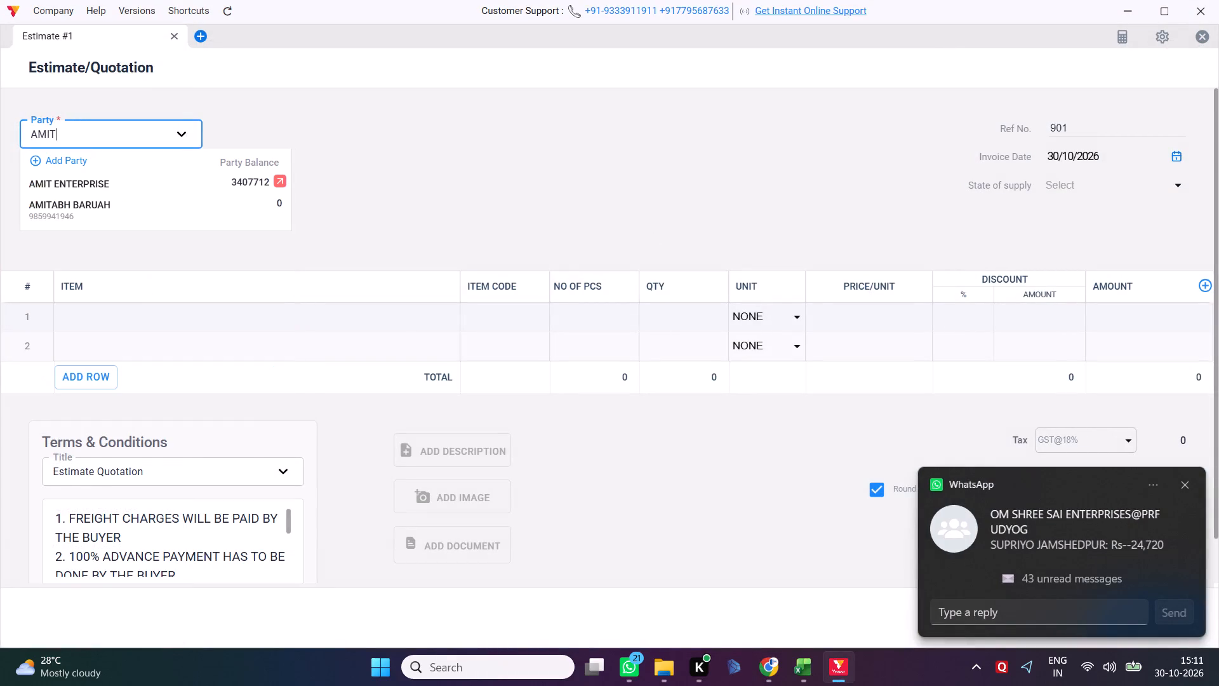
Choose AMIT ENTERPRISE as the party for the new, empty estimate/quotation.
{"action": "left_click", "coordinate": [63, 191]}
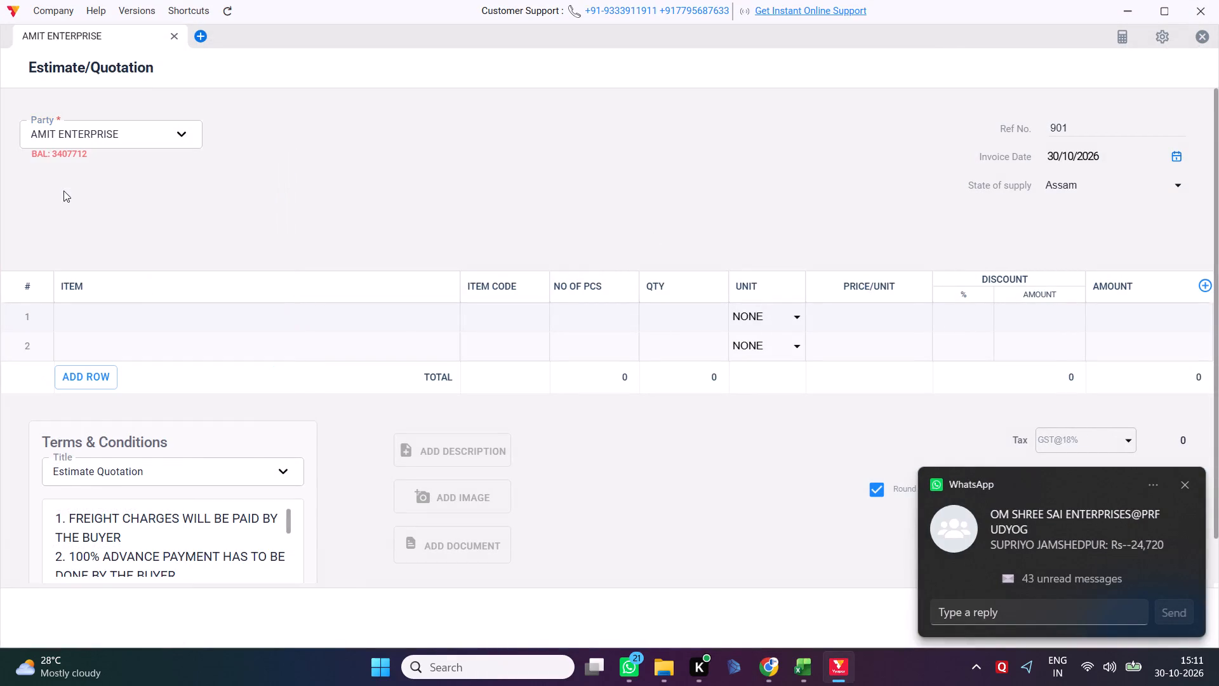
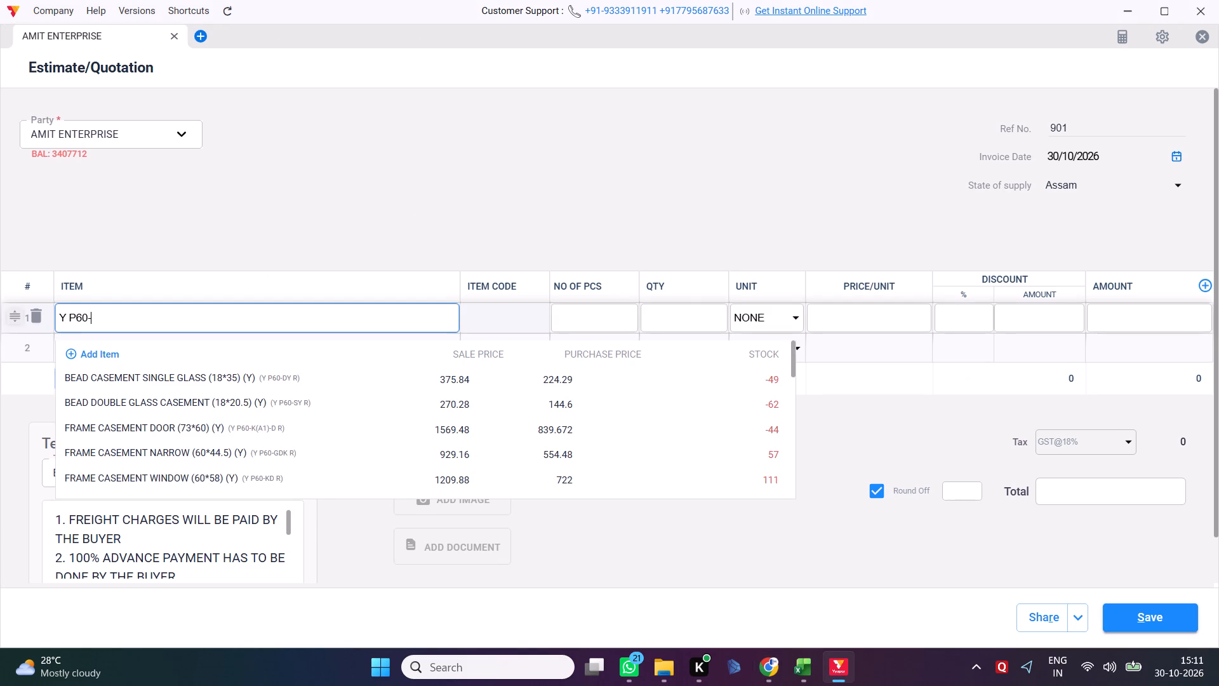
Look up item code Y P60-KD in the first item row of the AMIT ENTERPRISE quotation.
{"action": "type", "text": "KD"}
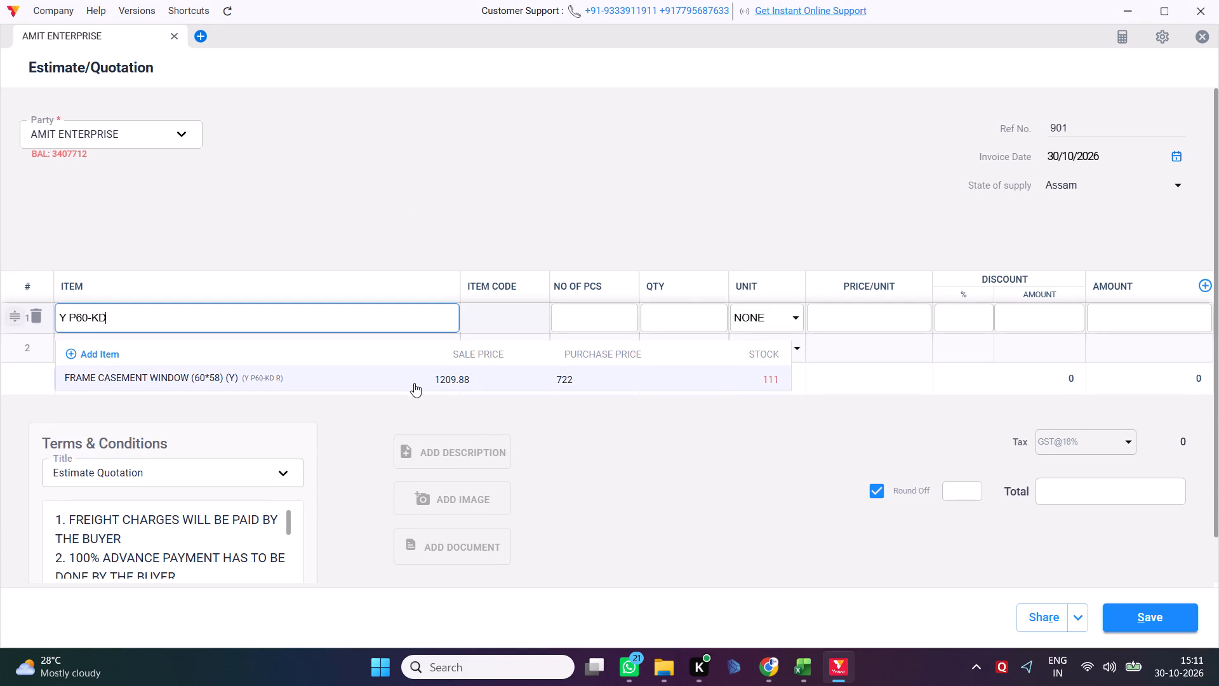
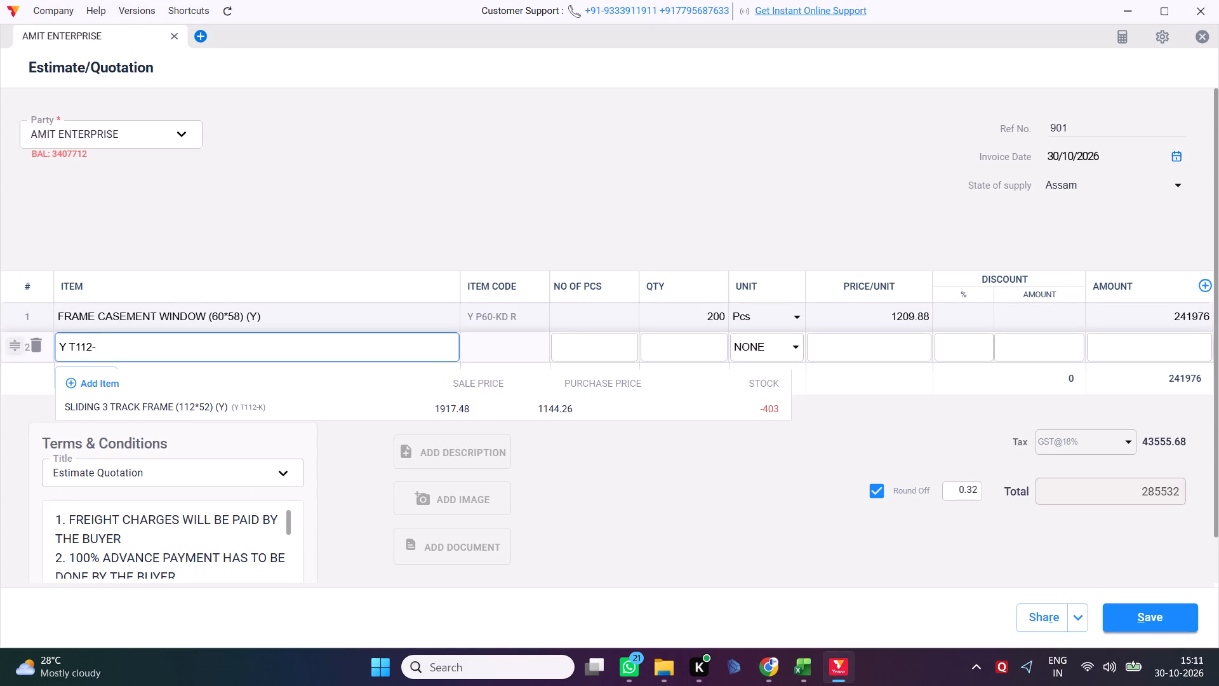
Add SLIDING 3 TRACK FRAME (112*52) (Y), code Y T112-K, as the second item of the AMIT ENTERPRISE quotation.
{"action": "left_click", "coordinate": [254, 412]}
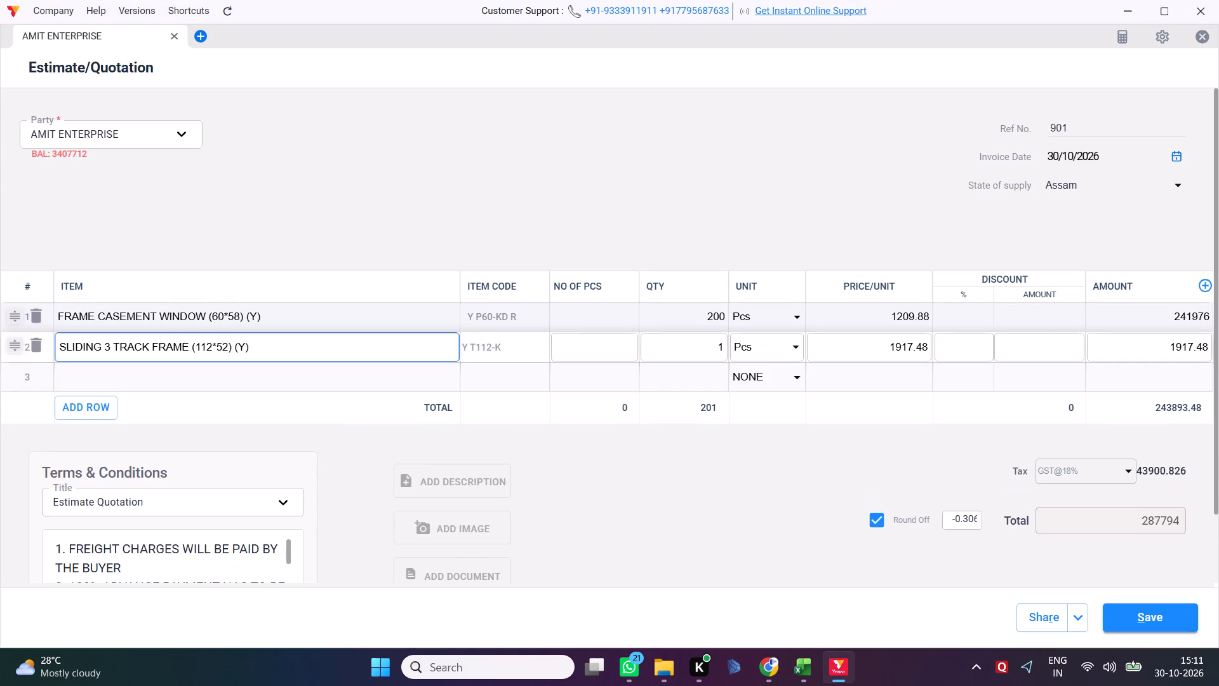
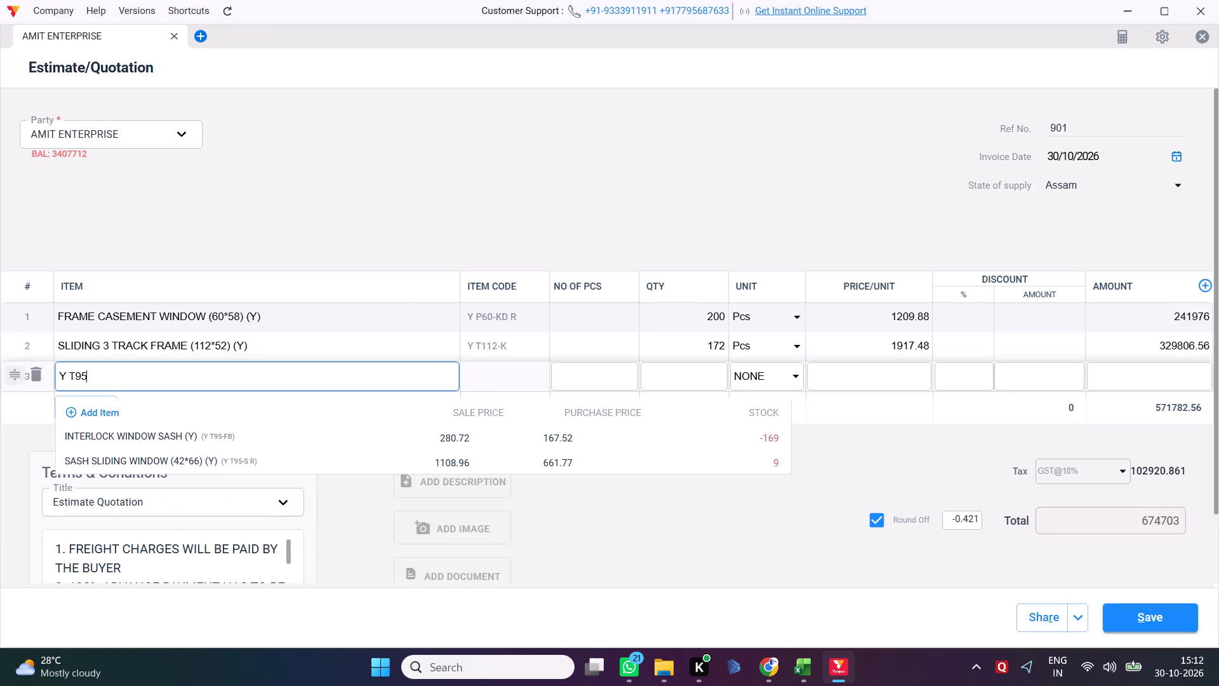
Look up item code Y T95- in the third item row of the AMIT ENTERPRISE quotation.
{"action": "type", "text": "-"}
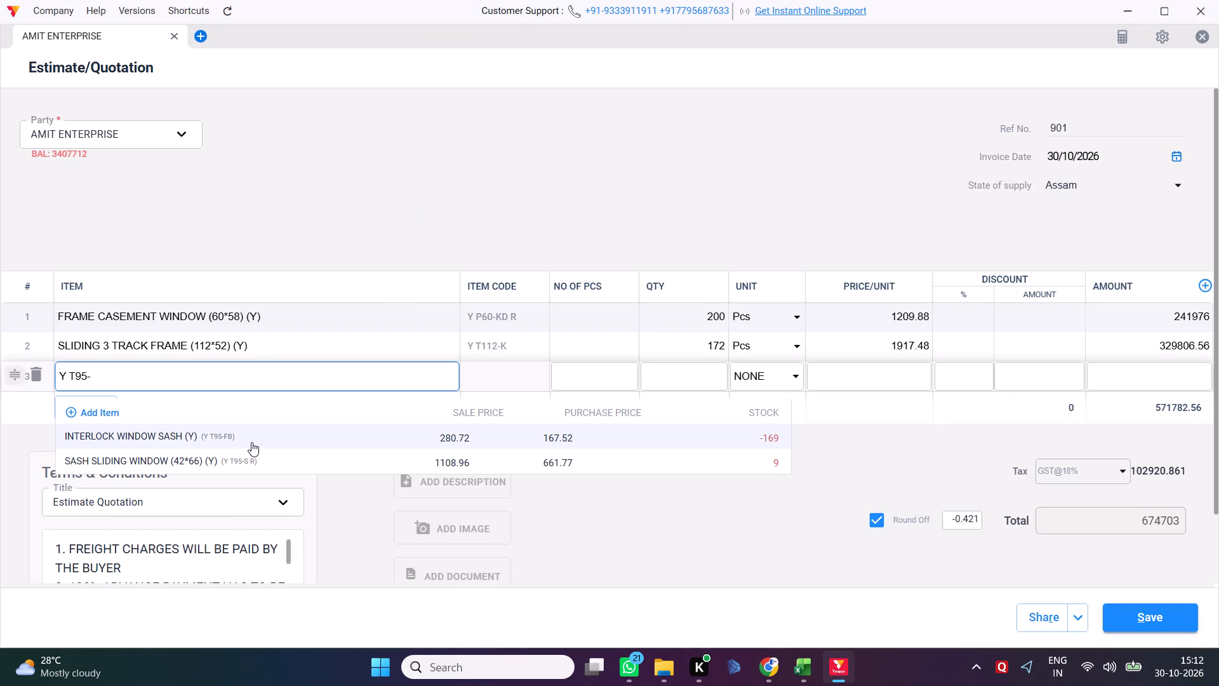
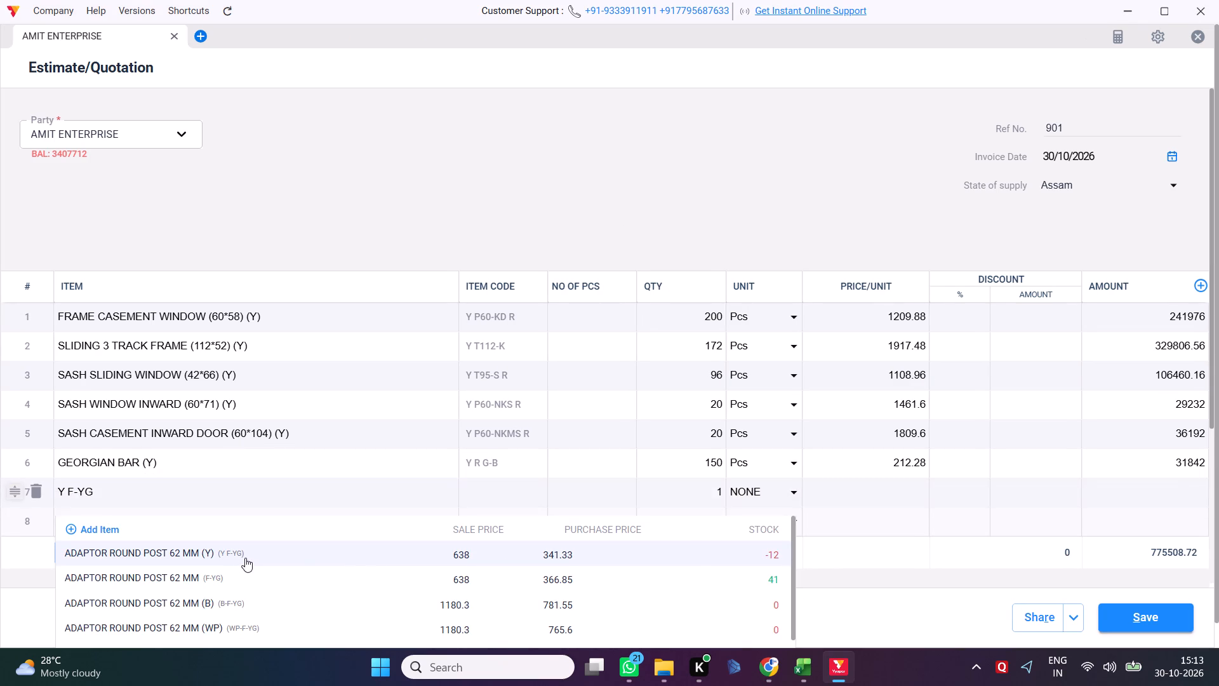
Clear the default quantity for ADAPTOR ROUND POST 62 MM (Y) in the seventh item row.
{"action": "left_click", "coordinate": [685, 492]}
{"action": "key", "text": "Right"}
{"action": "key", "text": "BackSpace"}
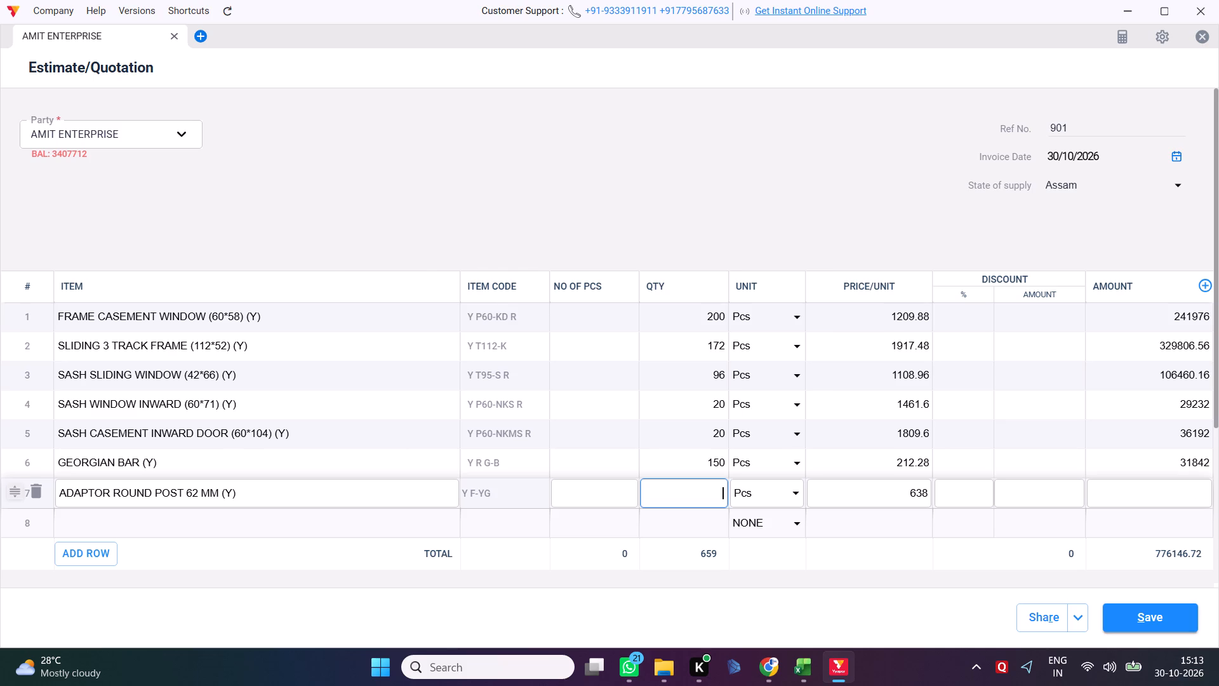
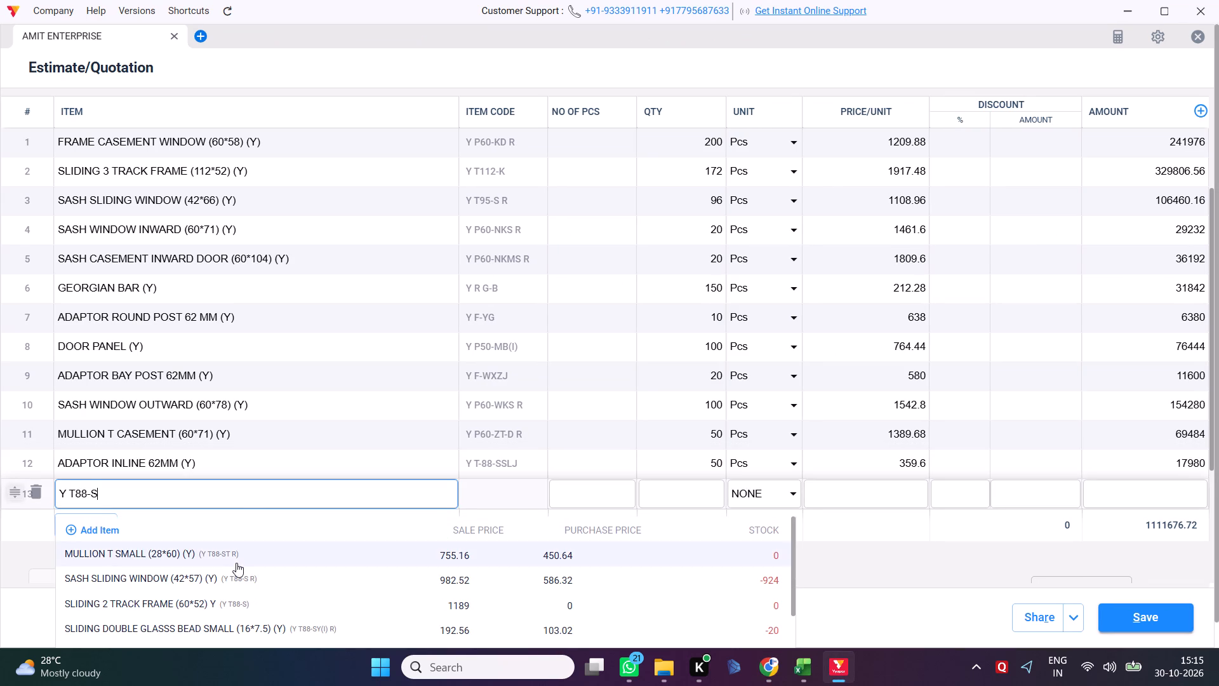
Add the SLIDING 2 TRACK FRAME (60*52) Y item, code Y T88-S, to the thirteenth item row.
{"action": "left_click", "coordinate": [266, 610]}
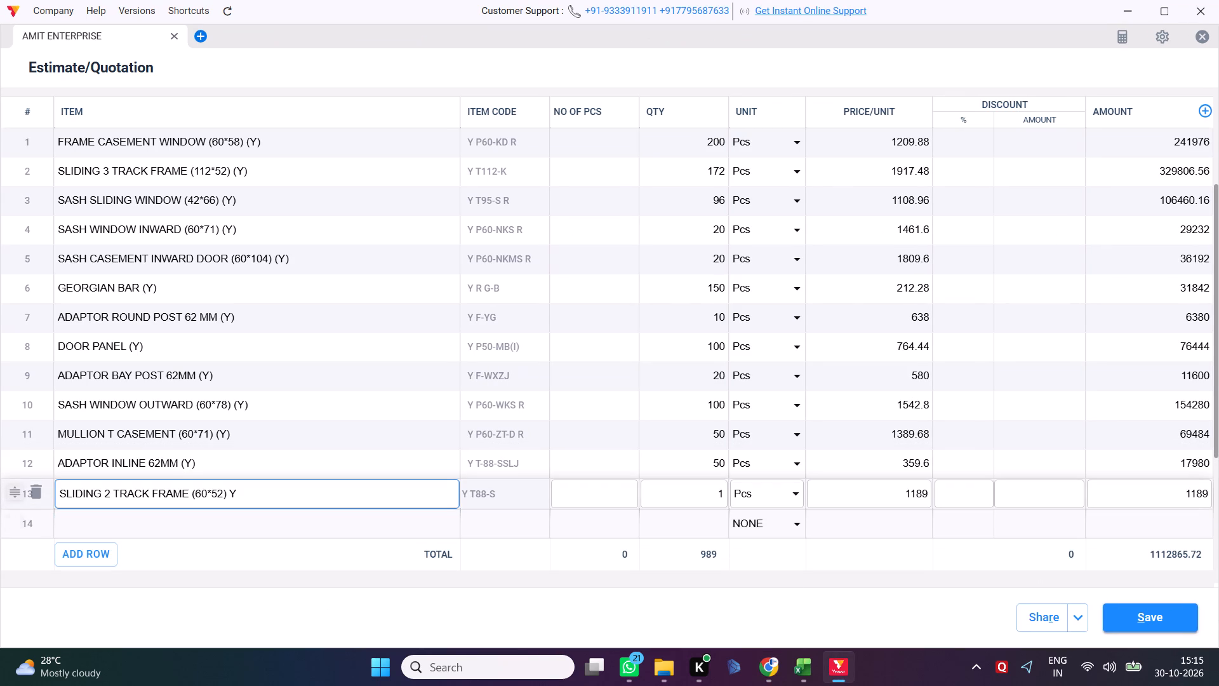
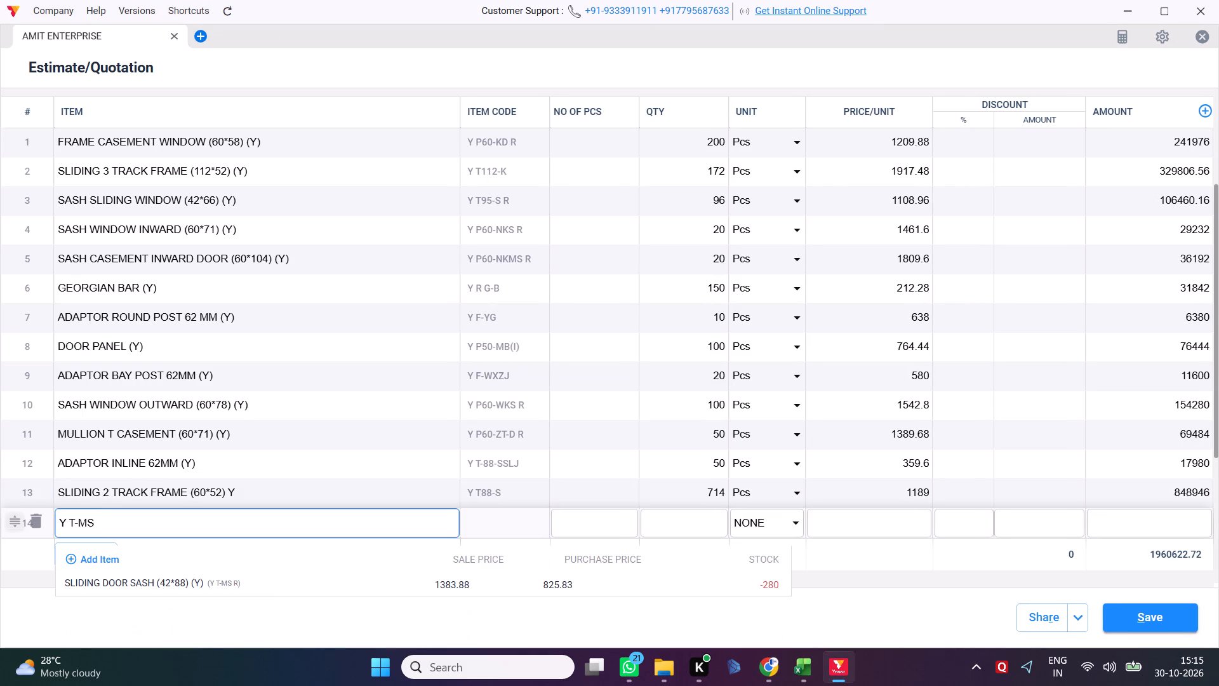
Add SLIDING DOOR SASH (42*88) (Y), code Y T-MS R, as the fourteenth item of the quotation.
{"action": "left_click", "coordinate": [282, 588]}
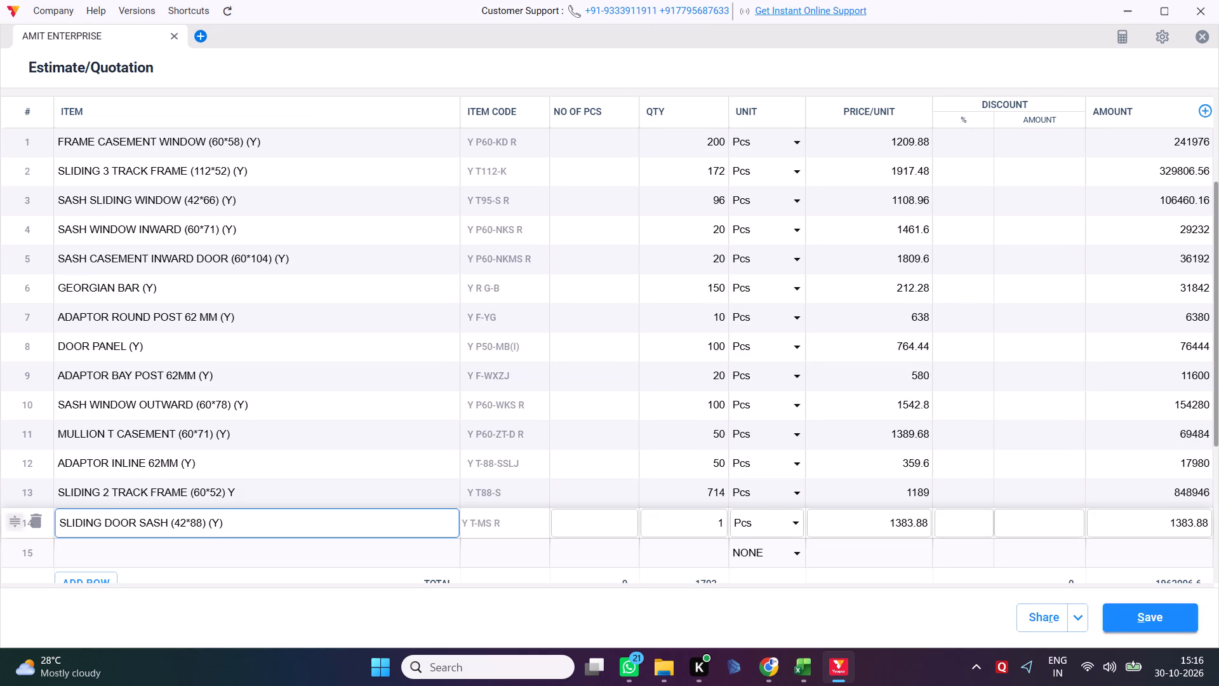
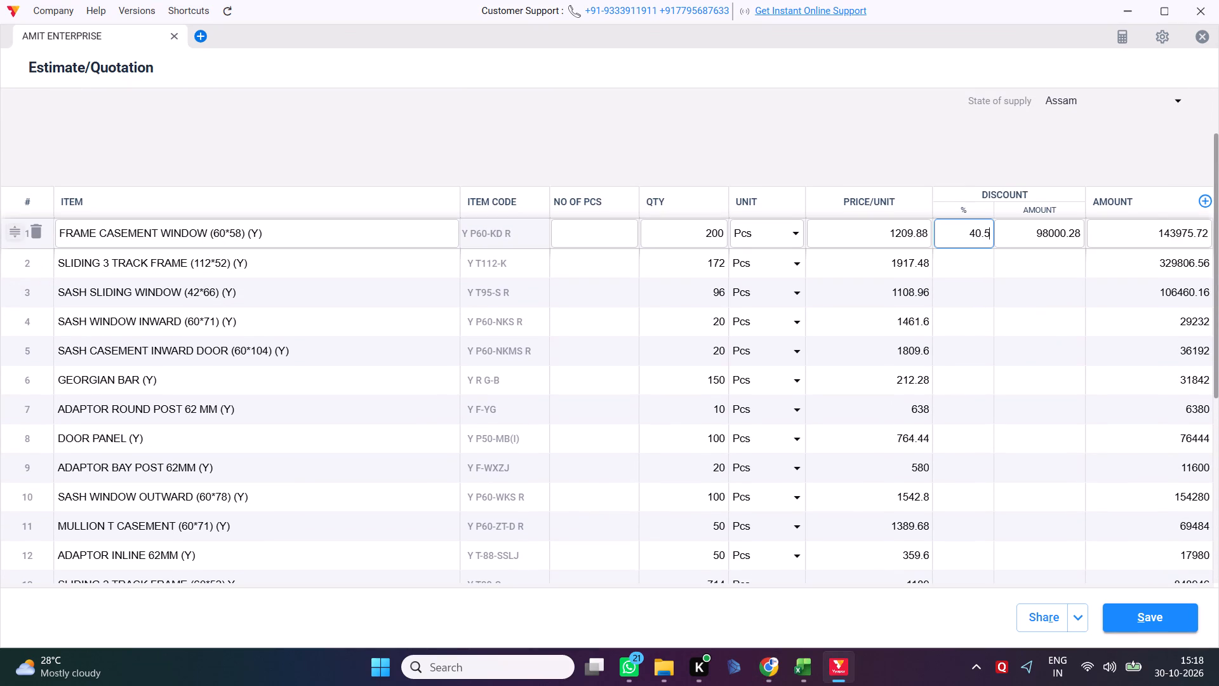
Set a 40.5% discount on items 2 to 5, from SLIDING 3 TRACK FRAME (112*52) (Y) through SASH CASEMENT INWARD DOOR (60*104) (Y).
{"action": "key", "text": "Down"}
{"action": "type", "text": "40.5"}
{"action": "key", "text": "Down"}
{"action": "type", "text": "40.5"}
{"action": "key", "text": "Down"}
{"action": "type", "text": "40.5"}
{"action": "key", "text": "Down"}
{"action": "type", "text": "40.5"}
Set a 40.5% discount on items 6 to 10, from GEORGIAN BAR (Y) through SASH WINDOW OUTWARD (60*78) (Y).
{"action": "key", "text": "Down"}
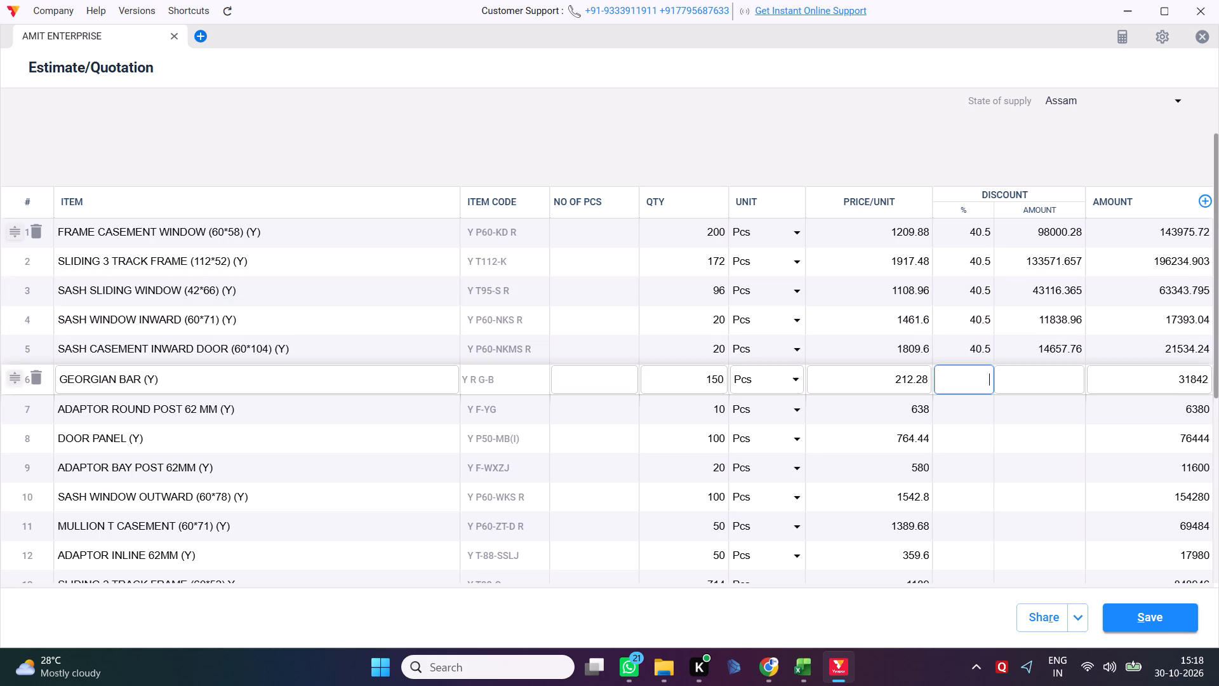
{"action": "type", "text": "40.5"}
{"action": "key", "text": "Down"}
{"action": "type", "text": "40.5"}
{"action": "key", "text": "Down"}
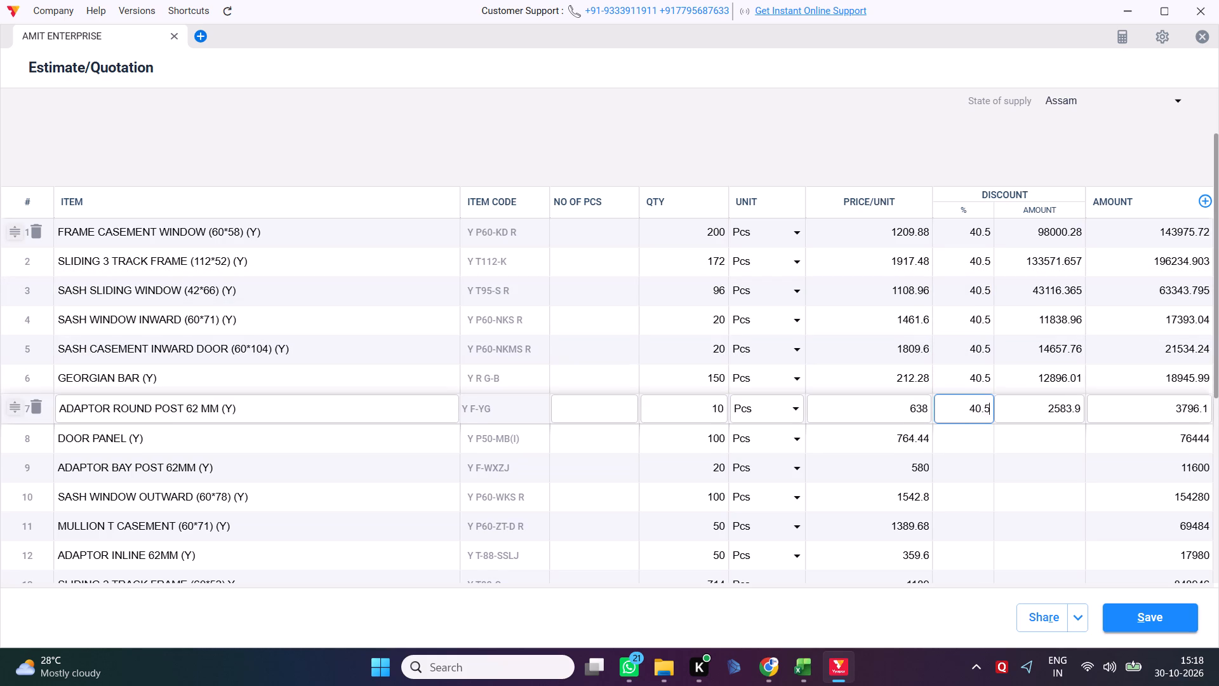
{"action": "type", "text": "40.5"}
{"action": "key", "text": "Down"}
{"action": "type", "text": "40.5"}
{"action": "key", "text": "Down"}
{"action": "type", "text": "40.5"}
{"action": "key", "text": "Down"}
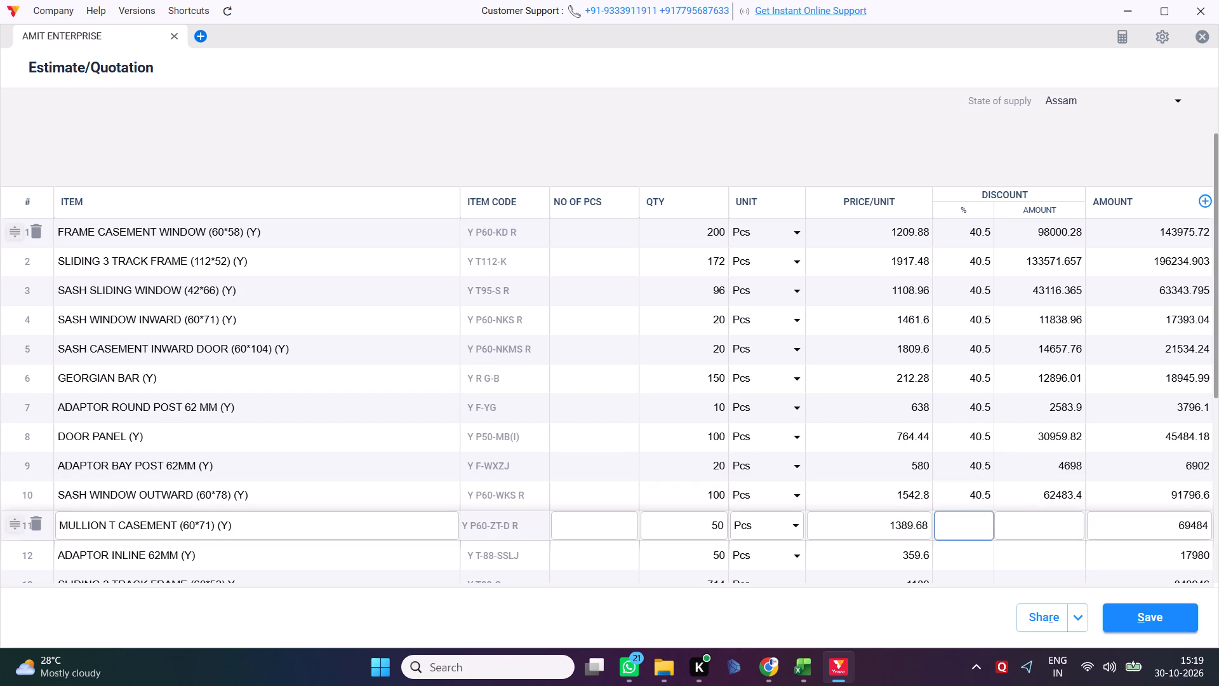
Enter a 40.5% discount for the last four items, from MULLION T CASEMENT (60*71) (Y) through SLIDING DOOR SASH (42*88) (Y).
{"action": "type", "text": "40.5"}
{"action": "key", "text": "Down"}
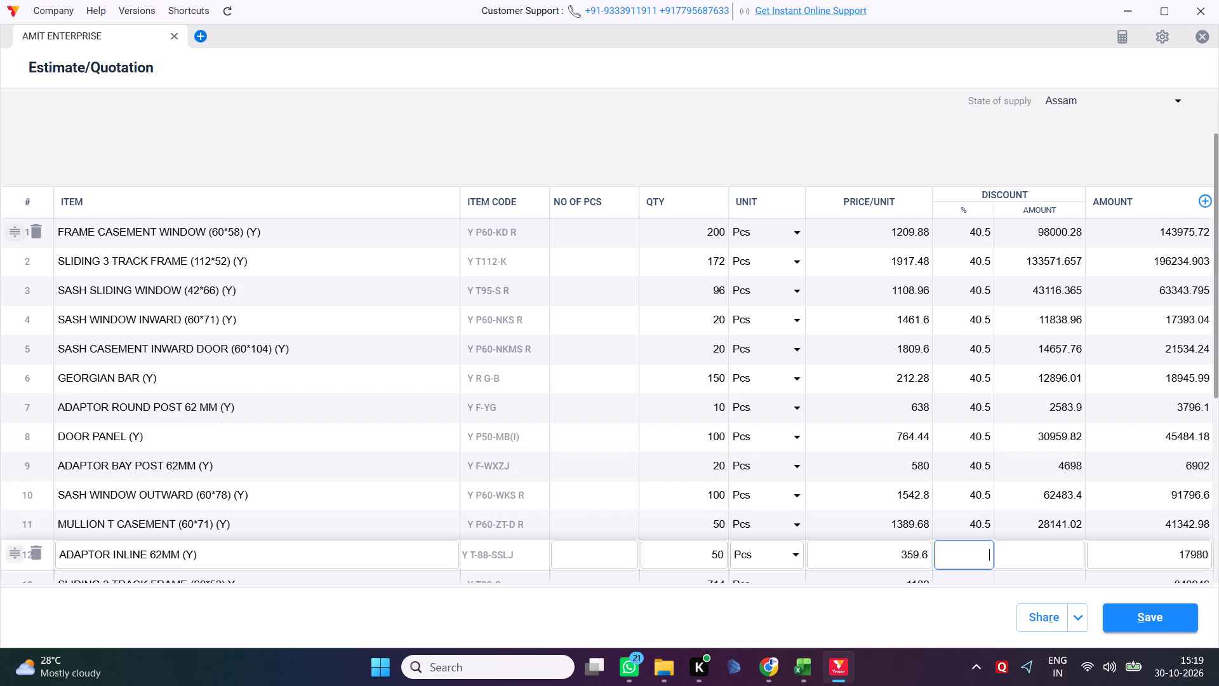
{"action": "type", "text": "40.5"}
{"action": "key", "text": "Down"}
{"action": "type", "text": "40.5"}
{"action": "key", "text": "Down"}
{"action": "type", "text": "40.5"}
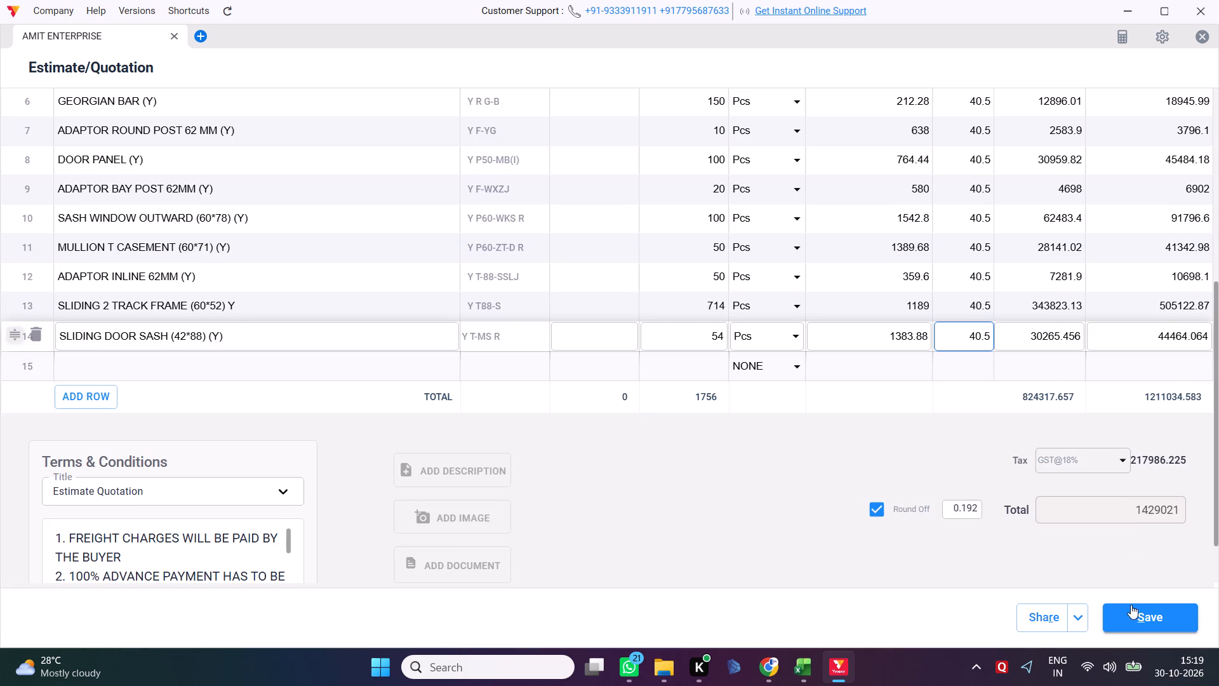
Save the AMIT ENTERPRISE quotation with the (Y) profile items and close its preview to return to the quotation list.
{"action": "left_click", "coordinate": [1129, 622]}
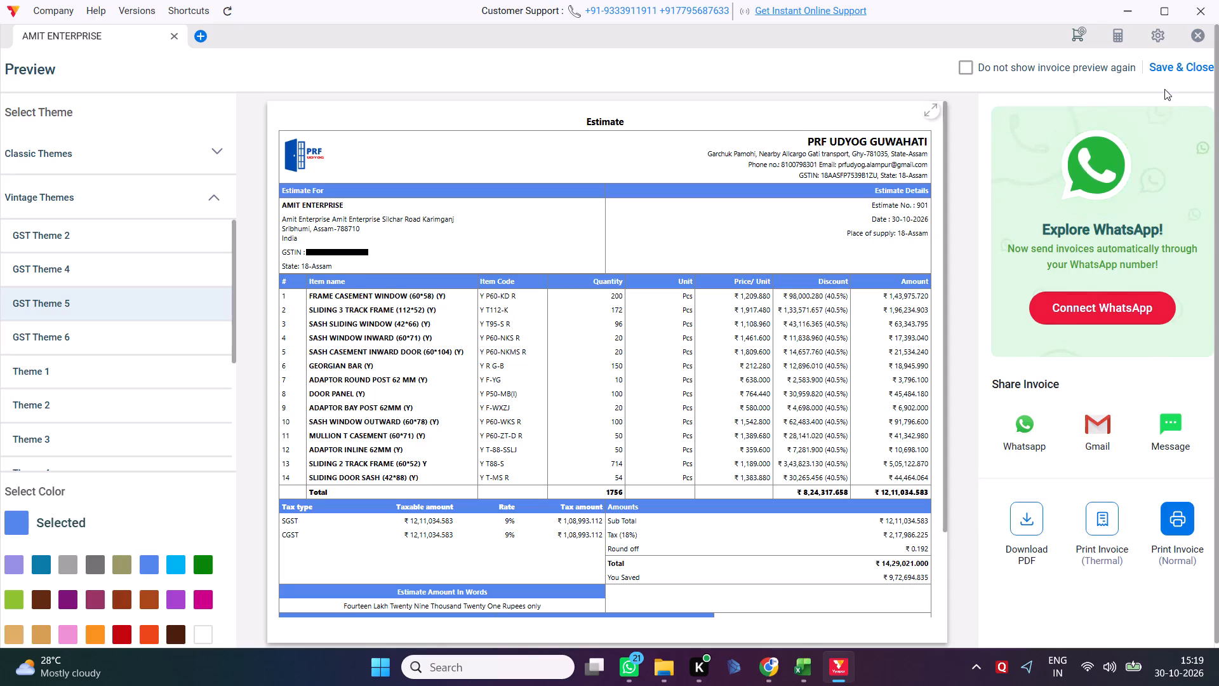
{"action": "left_click", "coordinate": [1171, 74]}
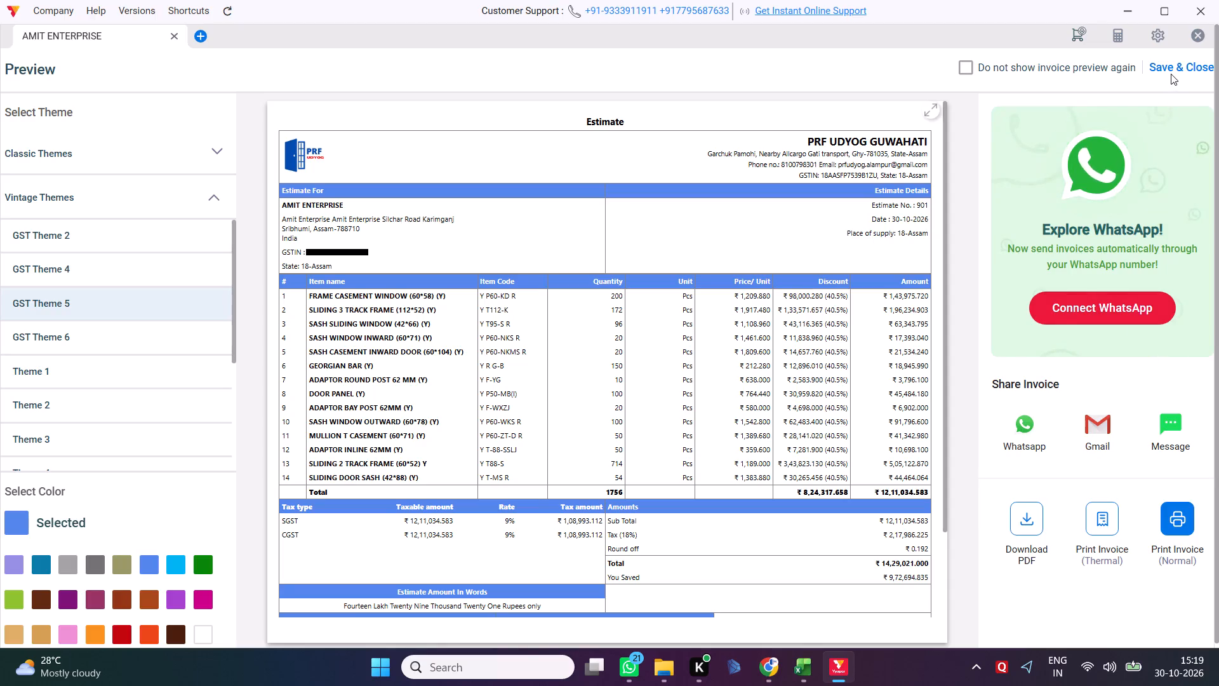
{"action": "left_click", "coordinate": [1175, 67]}
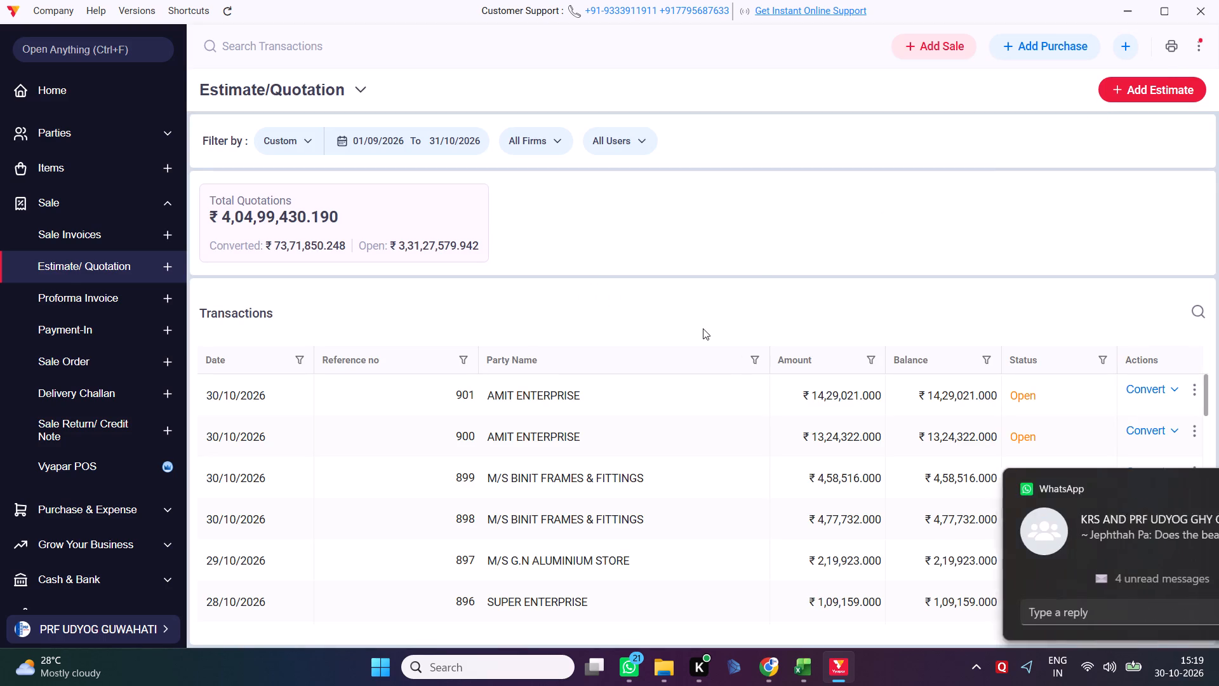
Start a new estimate from the Estimate/Quotation list.
{"action": "scroll", "coordinate": [703, 328], "scroll_direction": "up", "scroll_amount": 3}
{"action": "left_click", "coordinate": [1173, 94]}
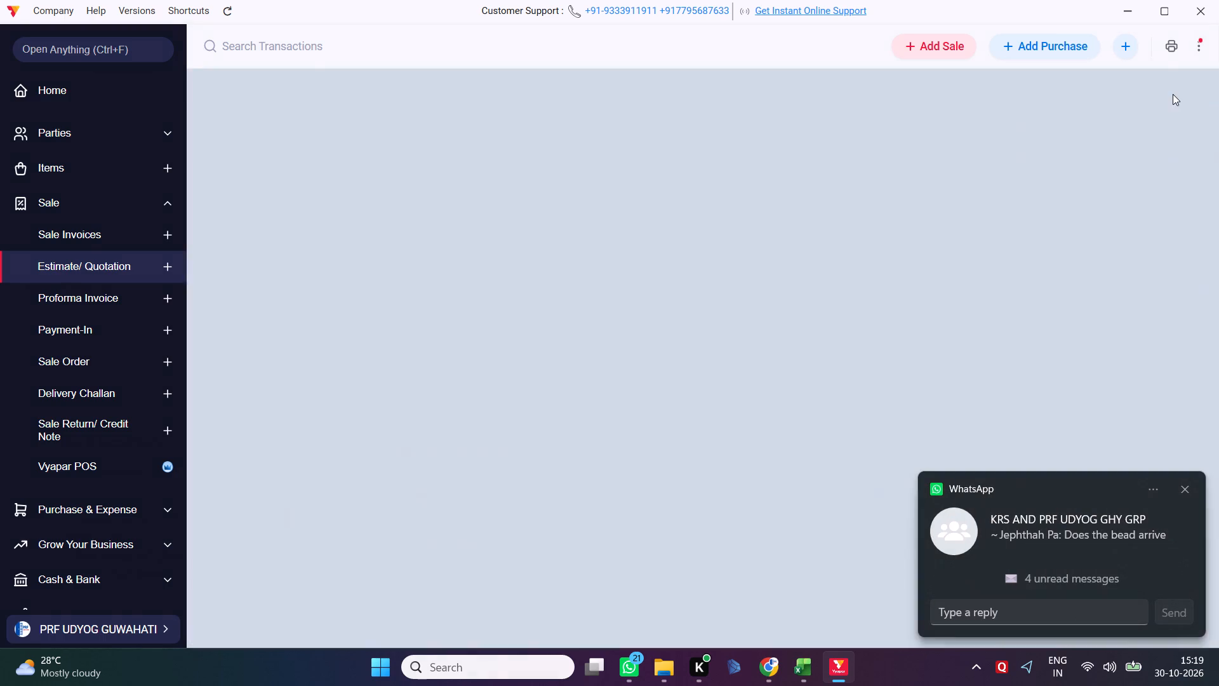
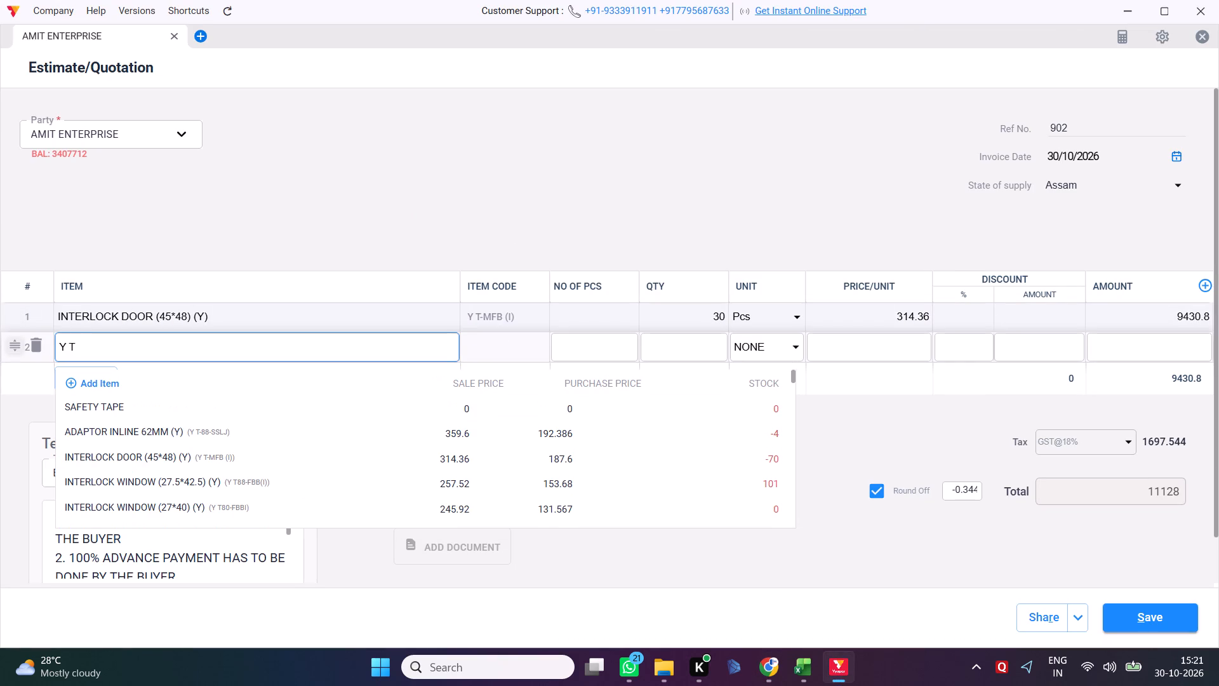
Find item code Y T88-ST and add MULLION T SMALL (28*60) (Y) as the second item of the AMIT ENTERPRISE estimate.
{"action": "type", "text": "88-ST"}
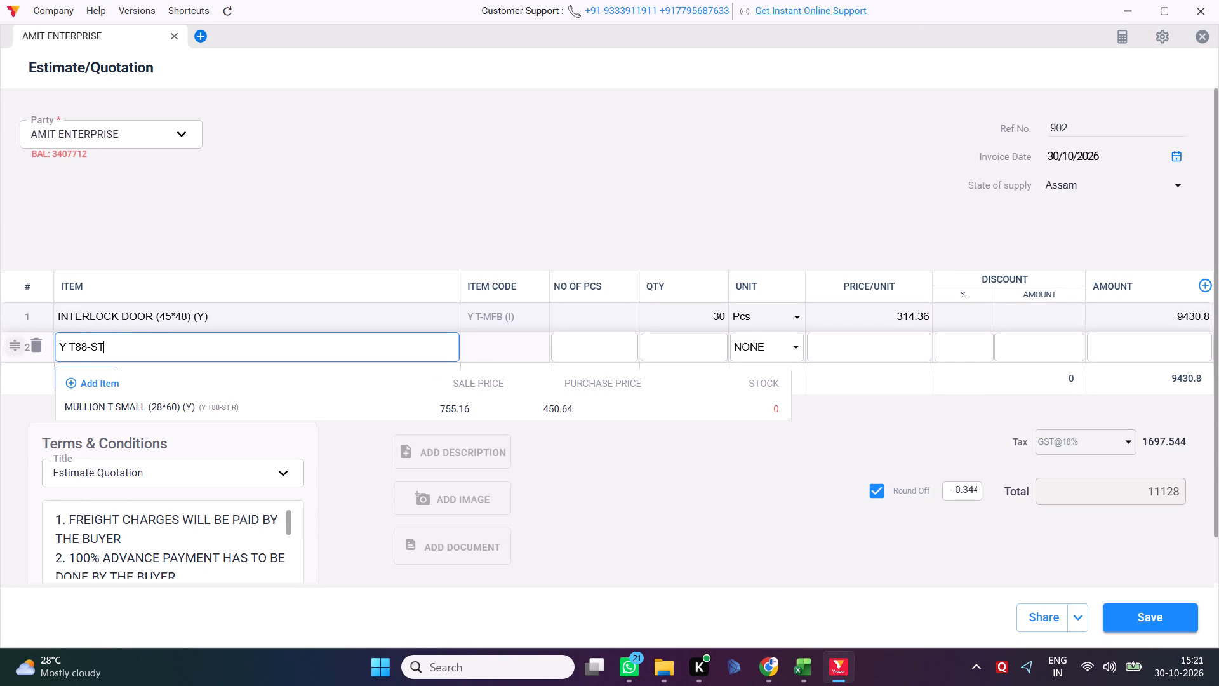
{"action": "left_click", "coordinate": [363, 408]}
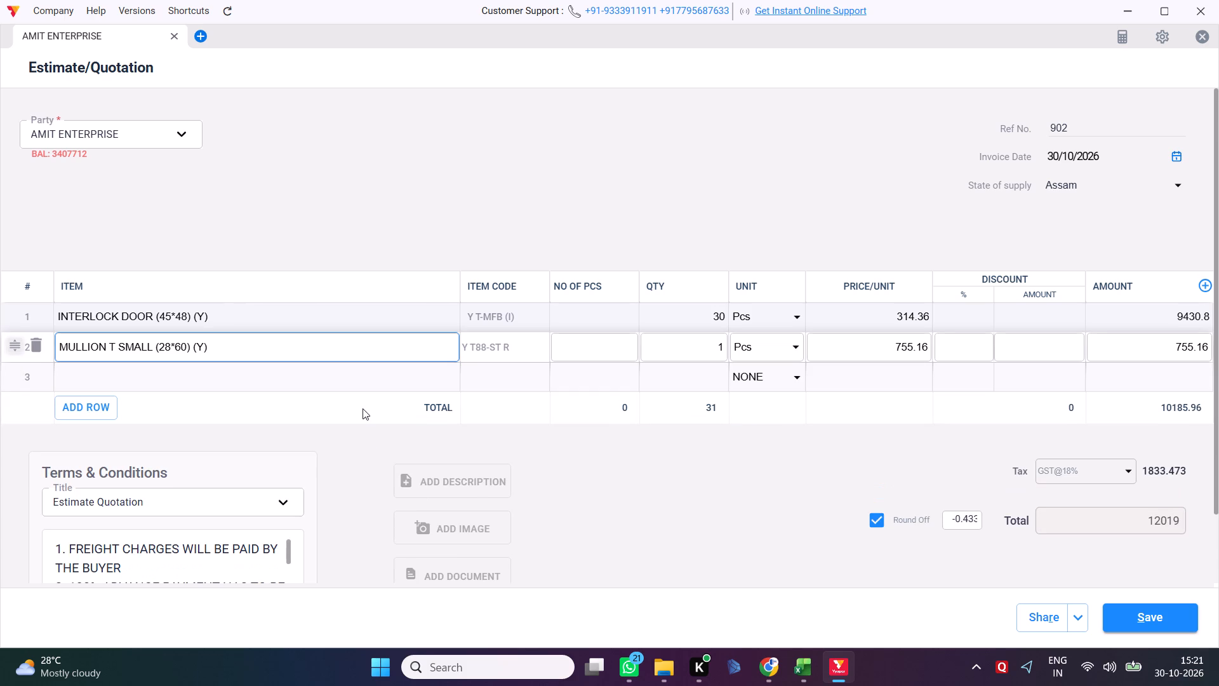
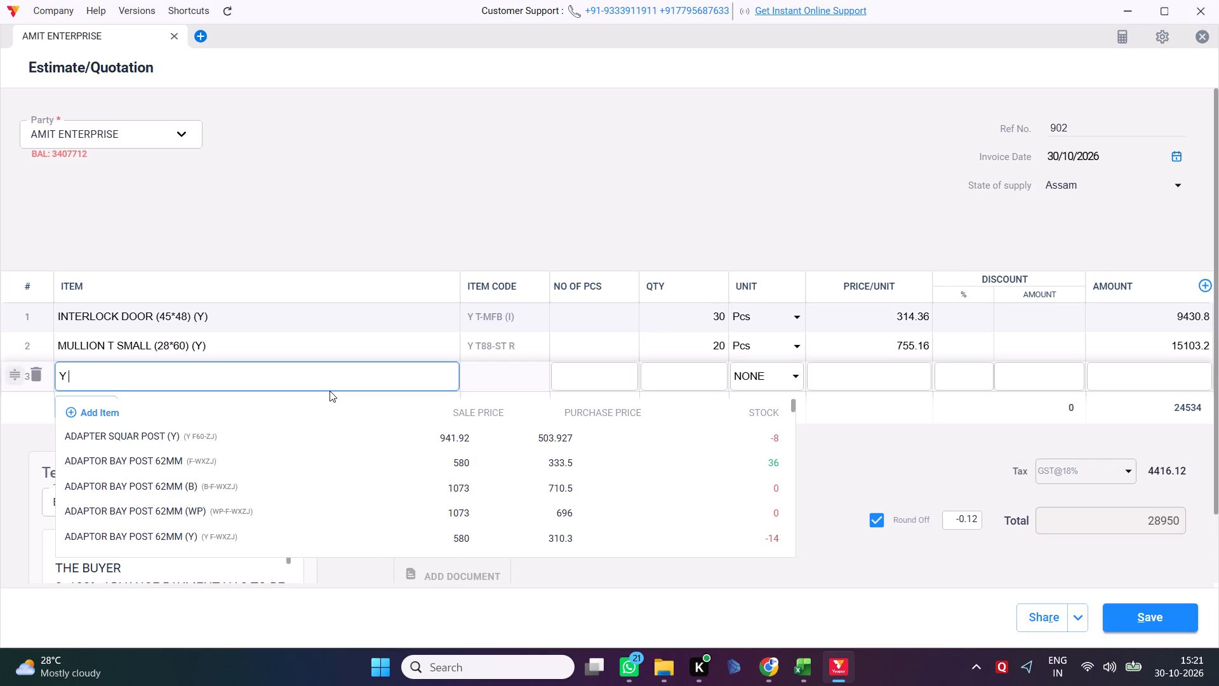
Look up item code Y CF T60 in the third item row of the AMIT ENTERPRISE quotation.
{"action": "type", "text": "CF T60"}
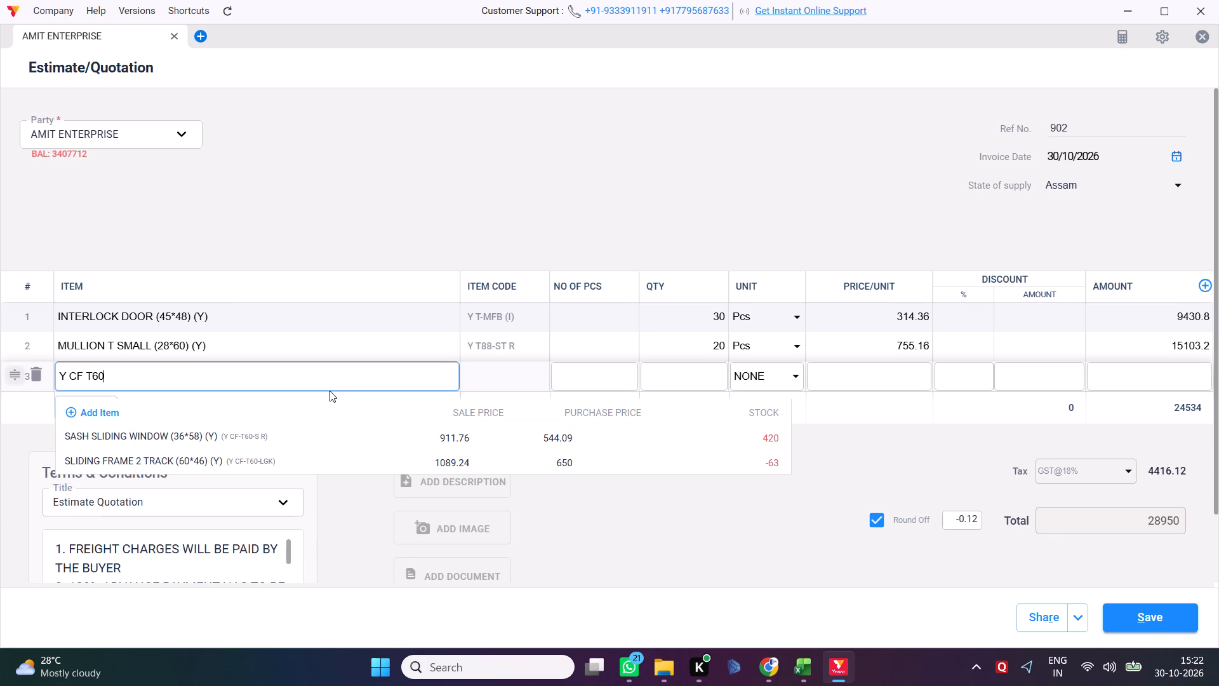
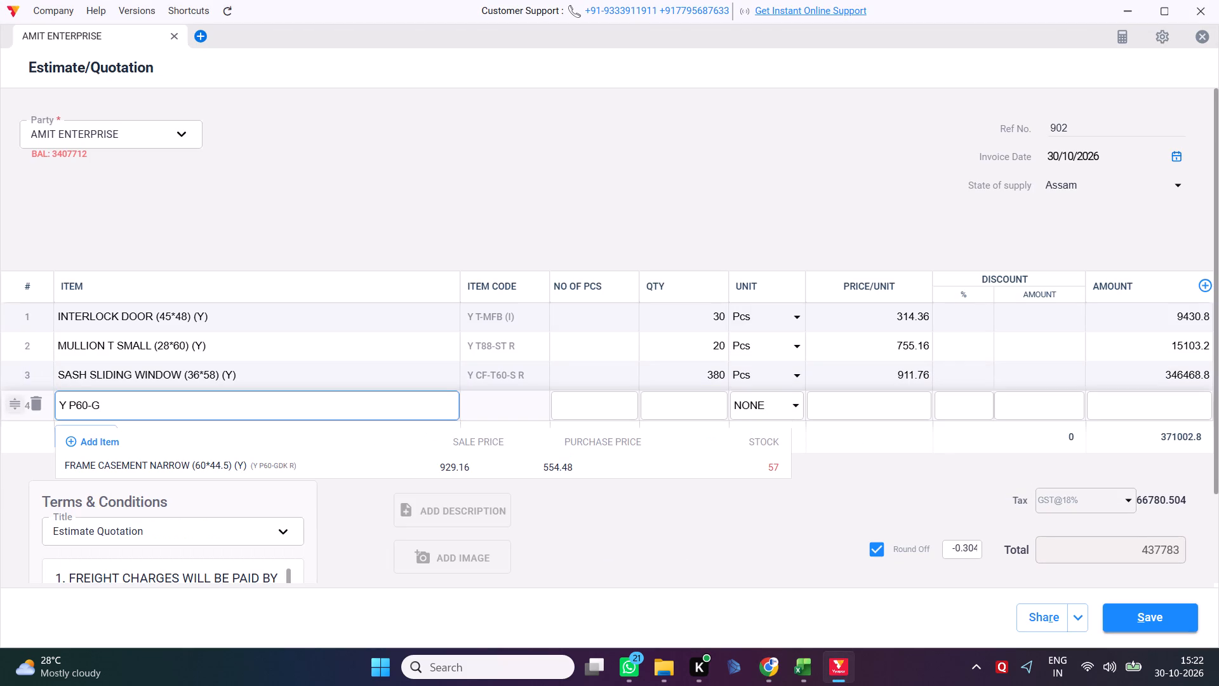
Add FRAME CASEMENT NARROW (60*44.5) (Y), code Y P60-GDK R, as the fourth quotation item and open its quantity for editing.
{"action": "type", "text": "DK"}
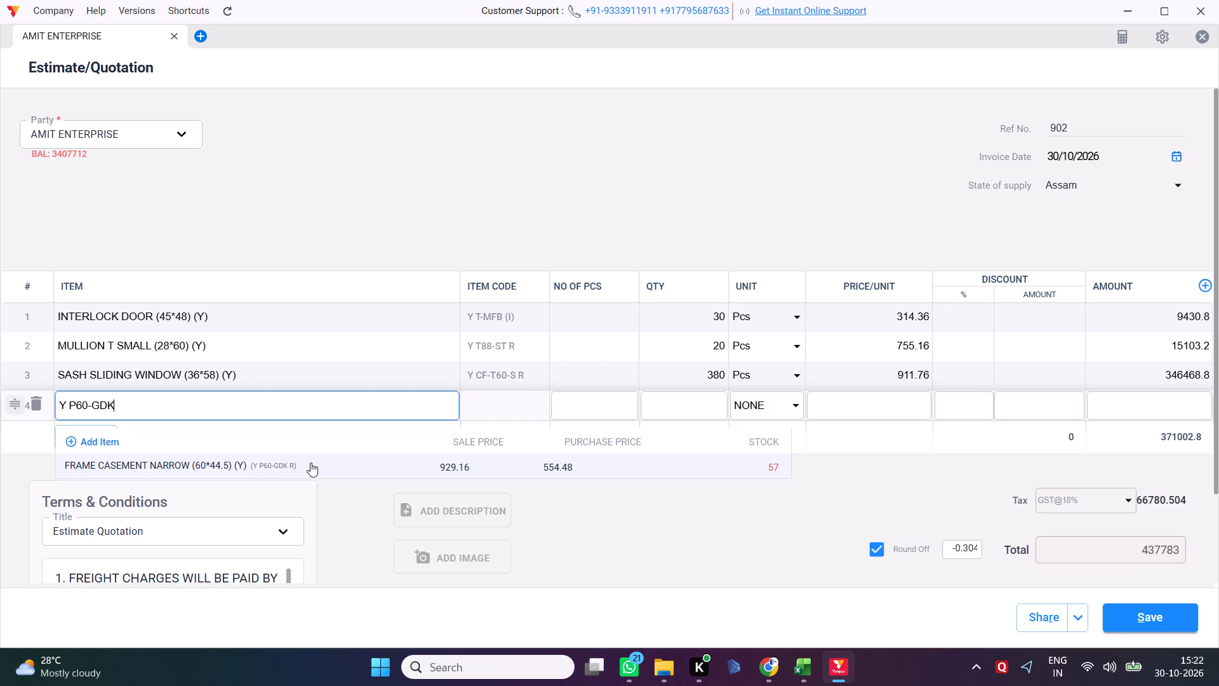
{"action": "left_click", "coordinate": [314, 456]}
{"action": "left_click", "coordinate": [686, 407]}
{"action": "key", "text": "Right"}
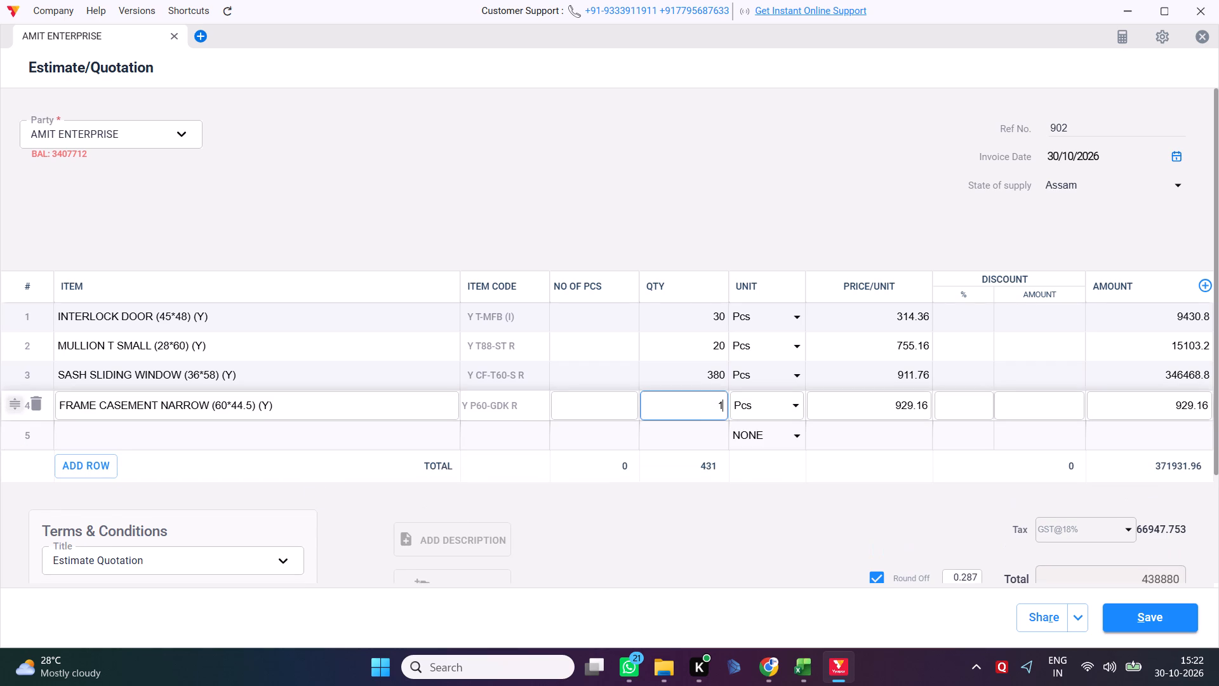
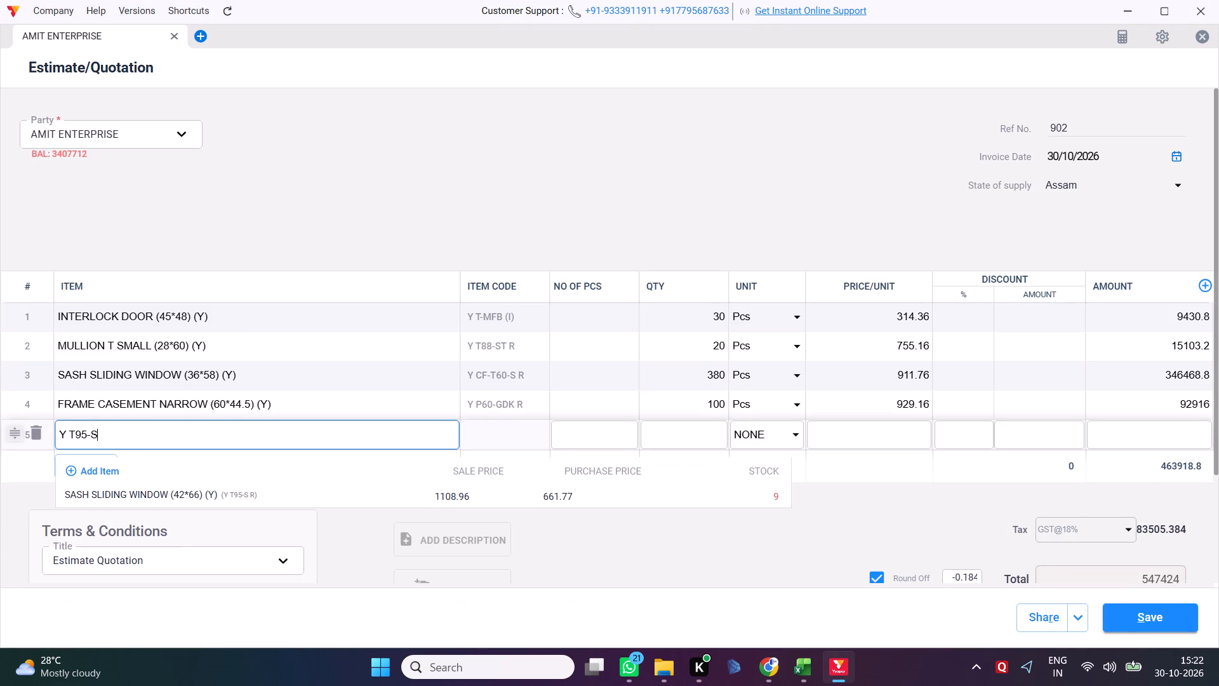
Add SASH SLIDING WINDOW (42*66) (Y), code Y T95-S R, as the fifth quotation item.
{"action": "left_click", "coordinate": [326, 485]}
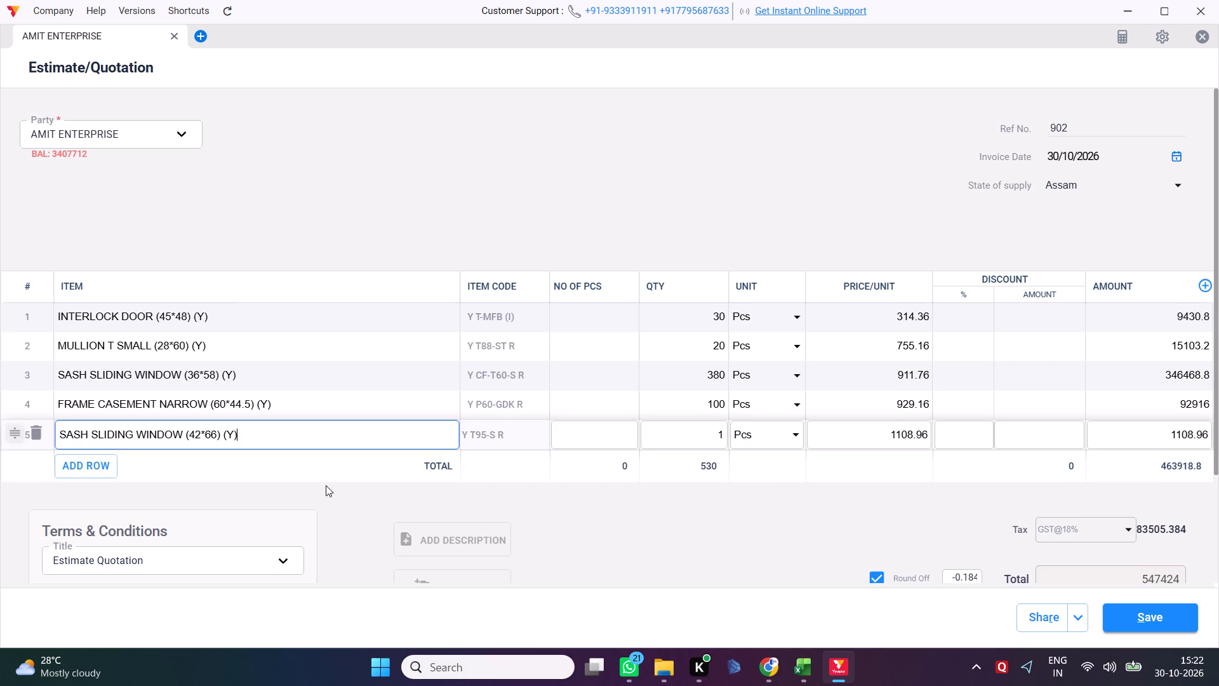